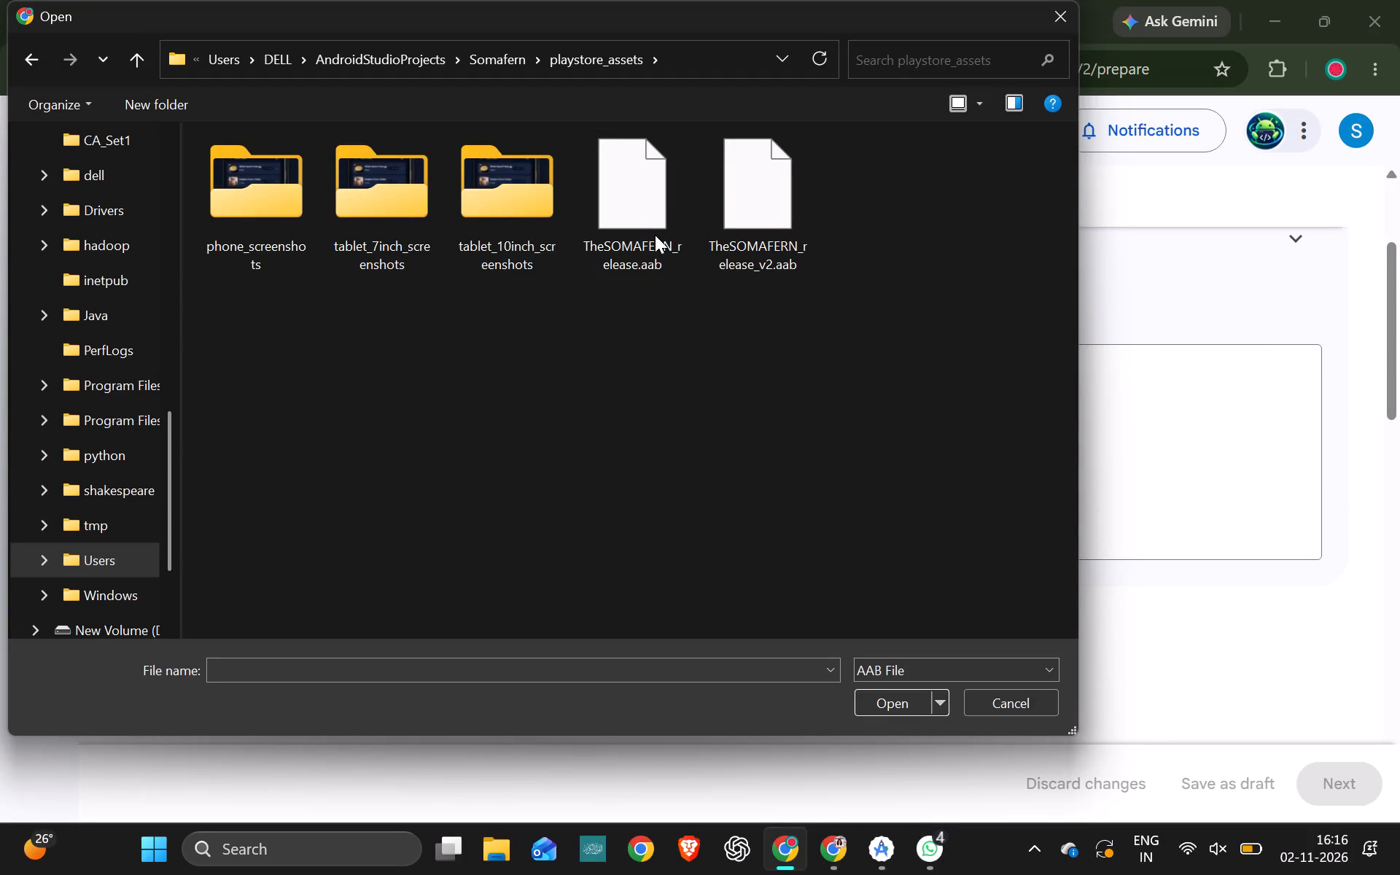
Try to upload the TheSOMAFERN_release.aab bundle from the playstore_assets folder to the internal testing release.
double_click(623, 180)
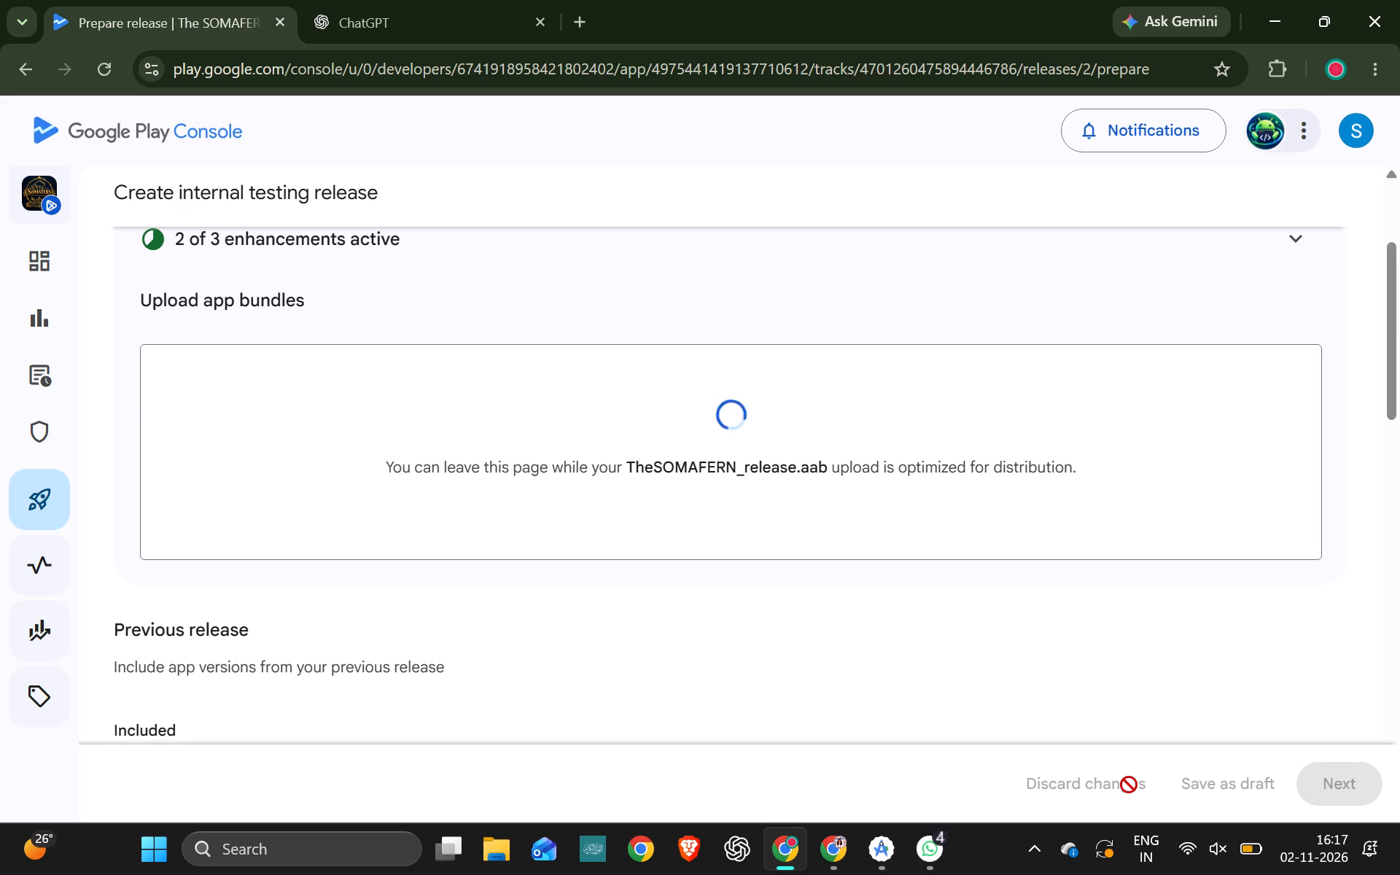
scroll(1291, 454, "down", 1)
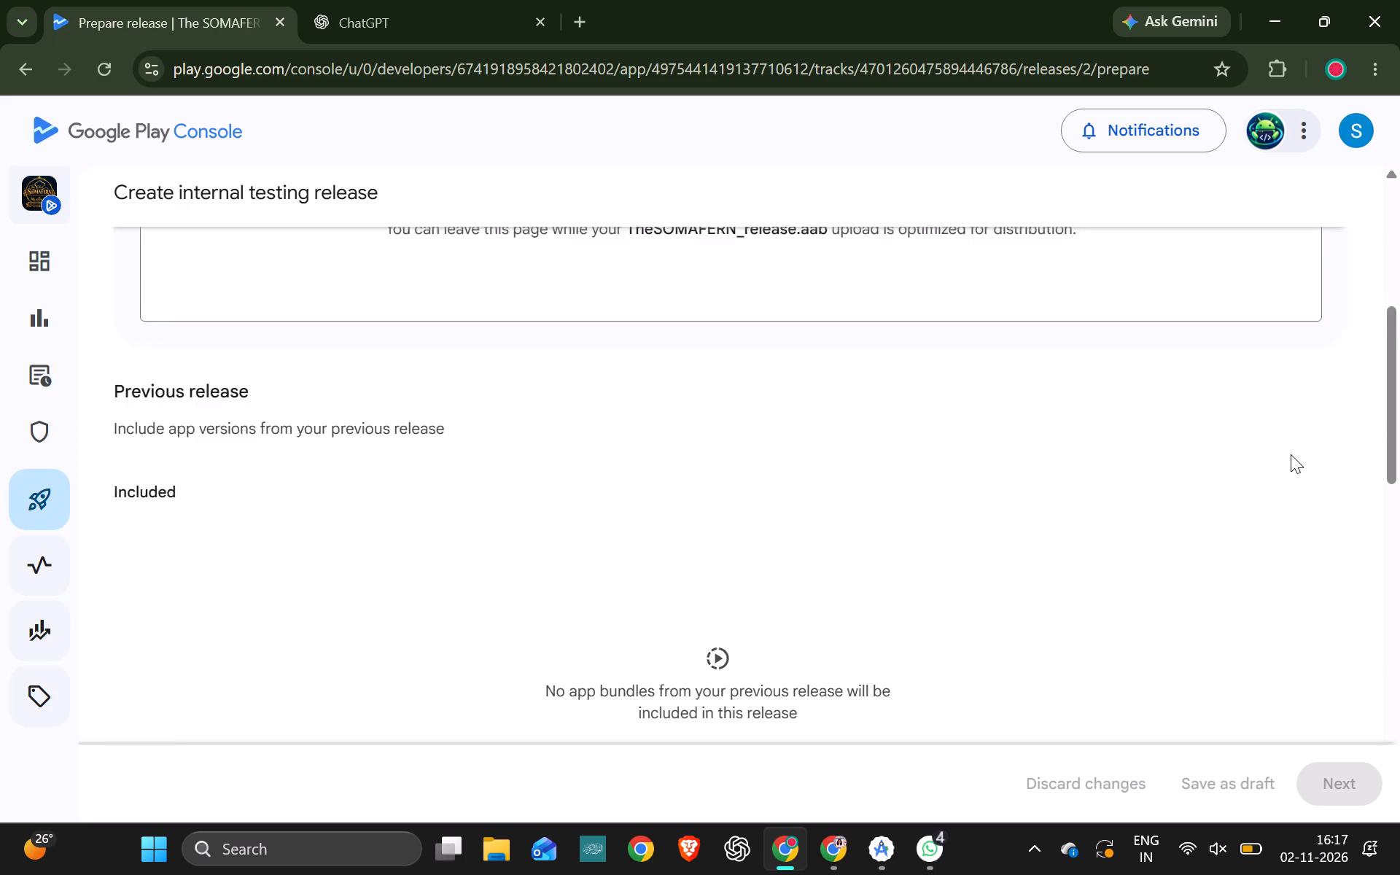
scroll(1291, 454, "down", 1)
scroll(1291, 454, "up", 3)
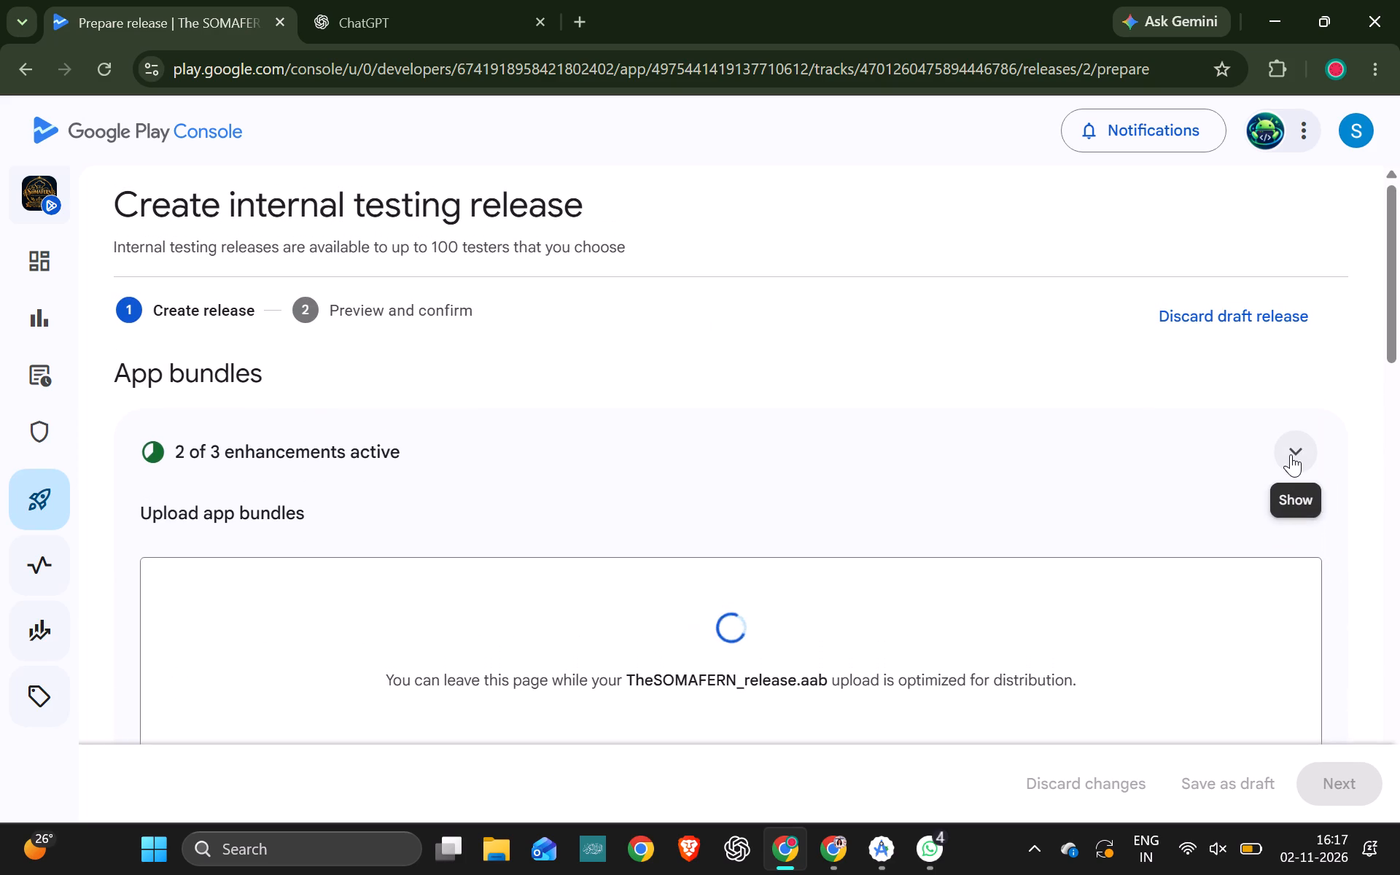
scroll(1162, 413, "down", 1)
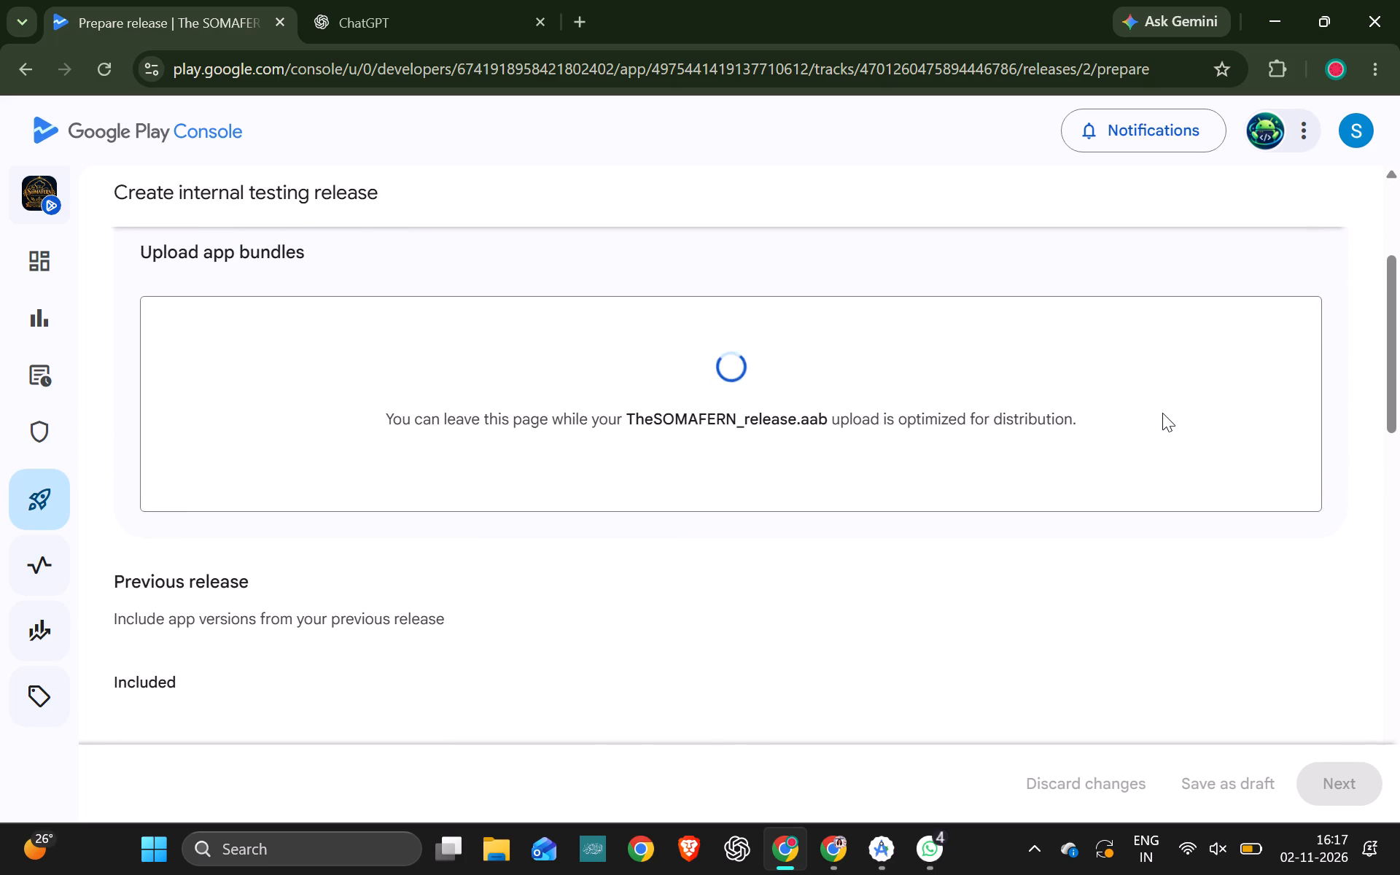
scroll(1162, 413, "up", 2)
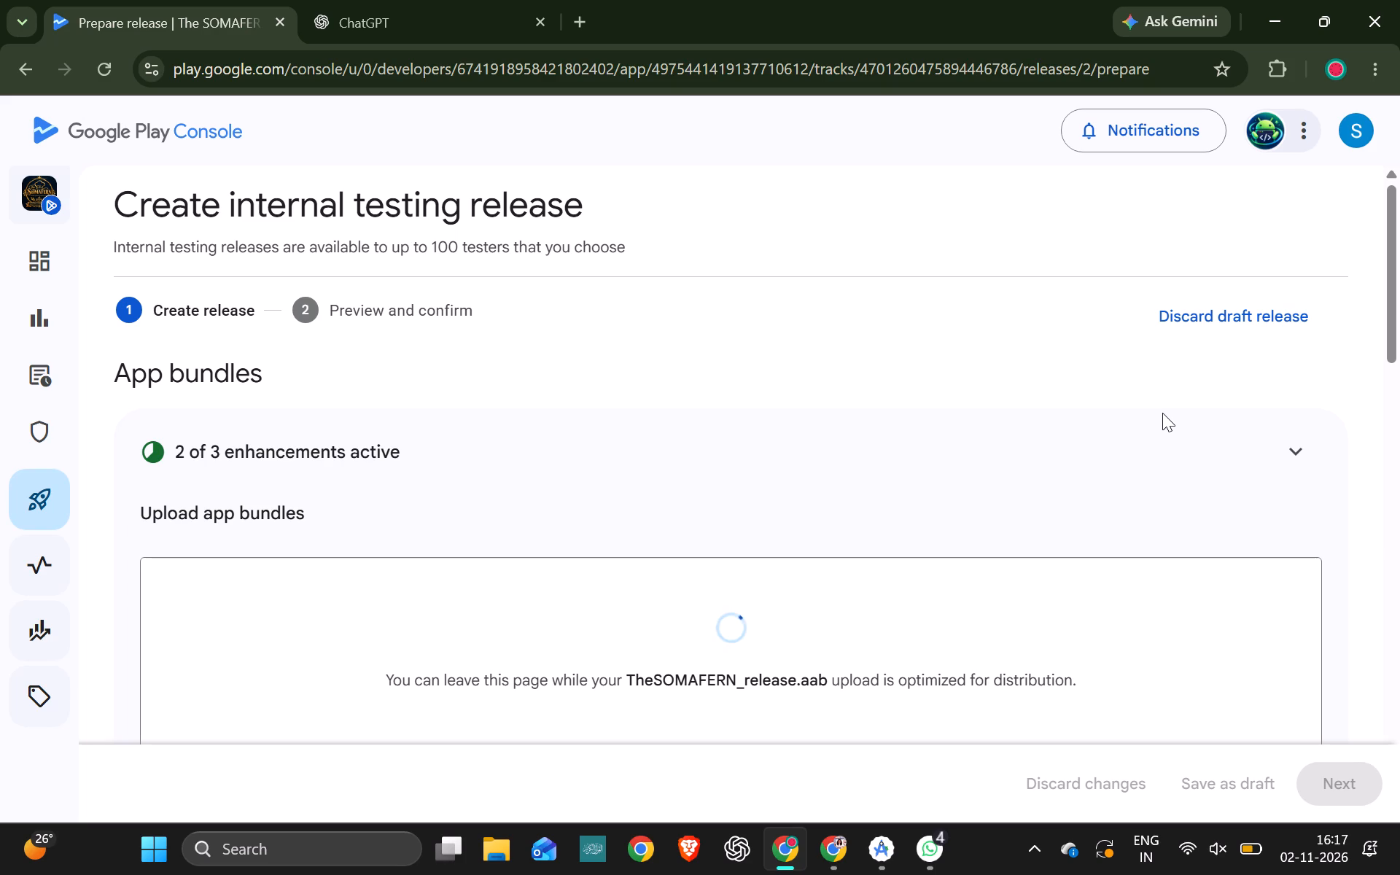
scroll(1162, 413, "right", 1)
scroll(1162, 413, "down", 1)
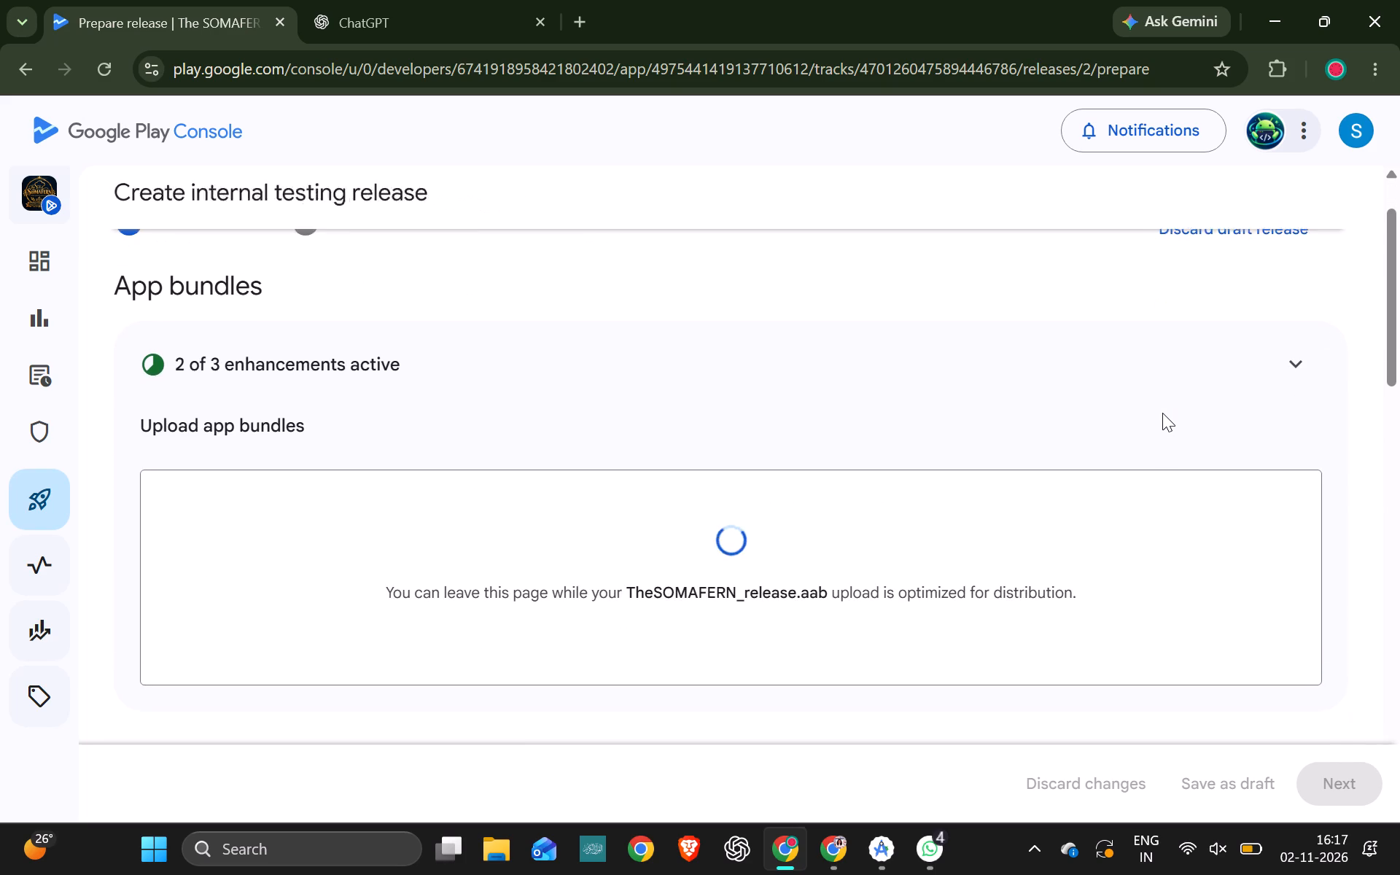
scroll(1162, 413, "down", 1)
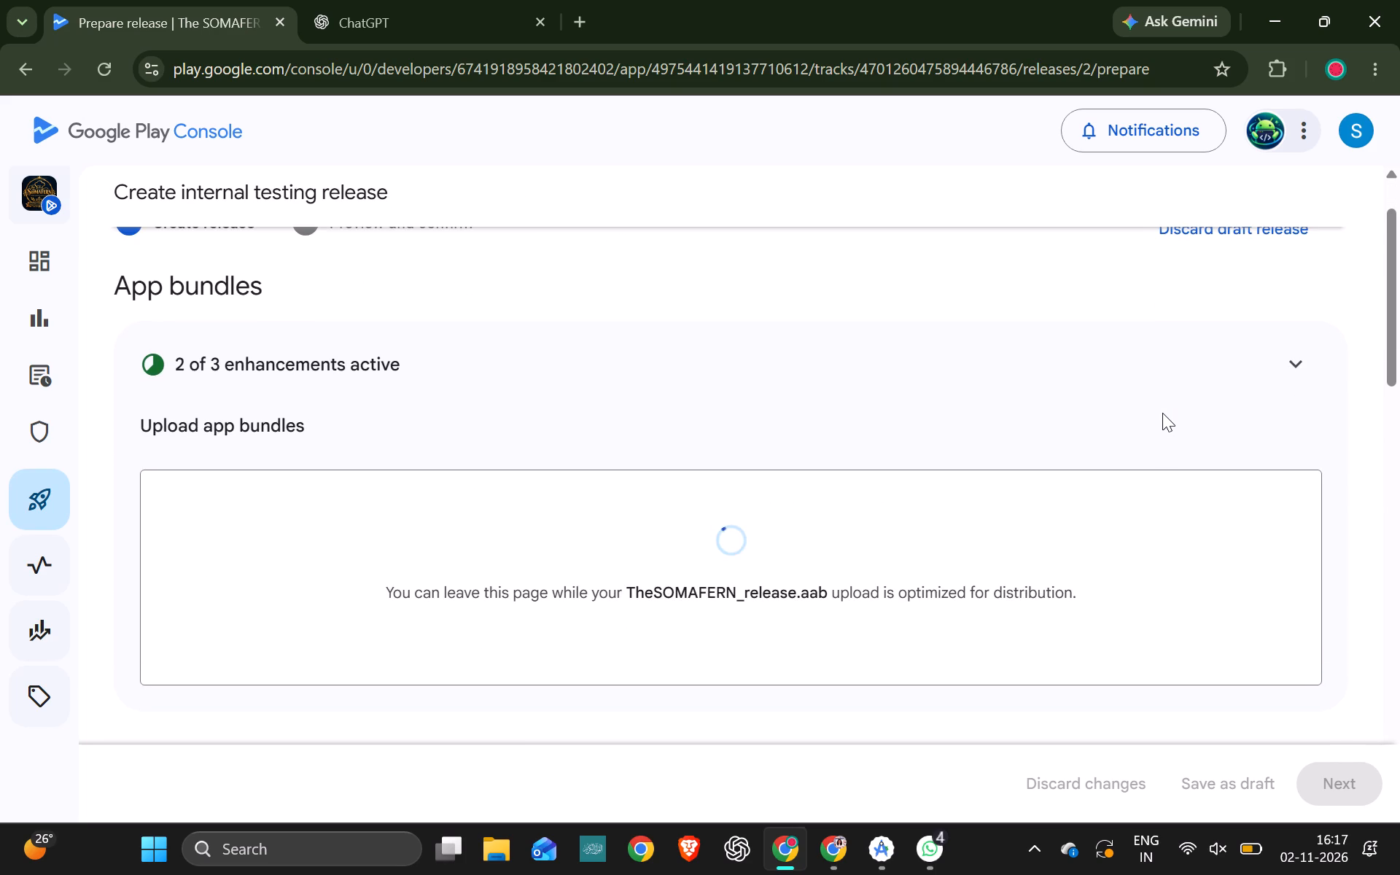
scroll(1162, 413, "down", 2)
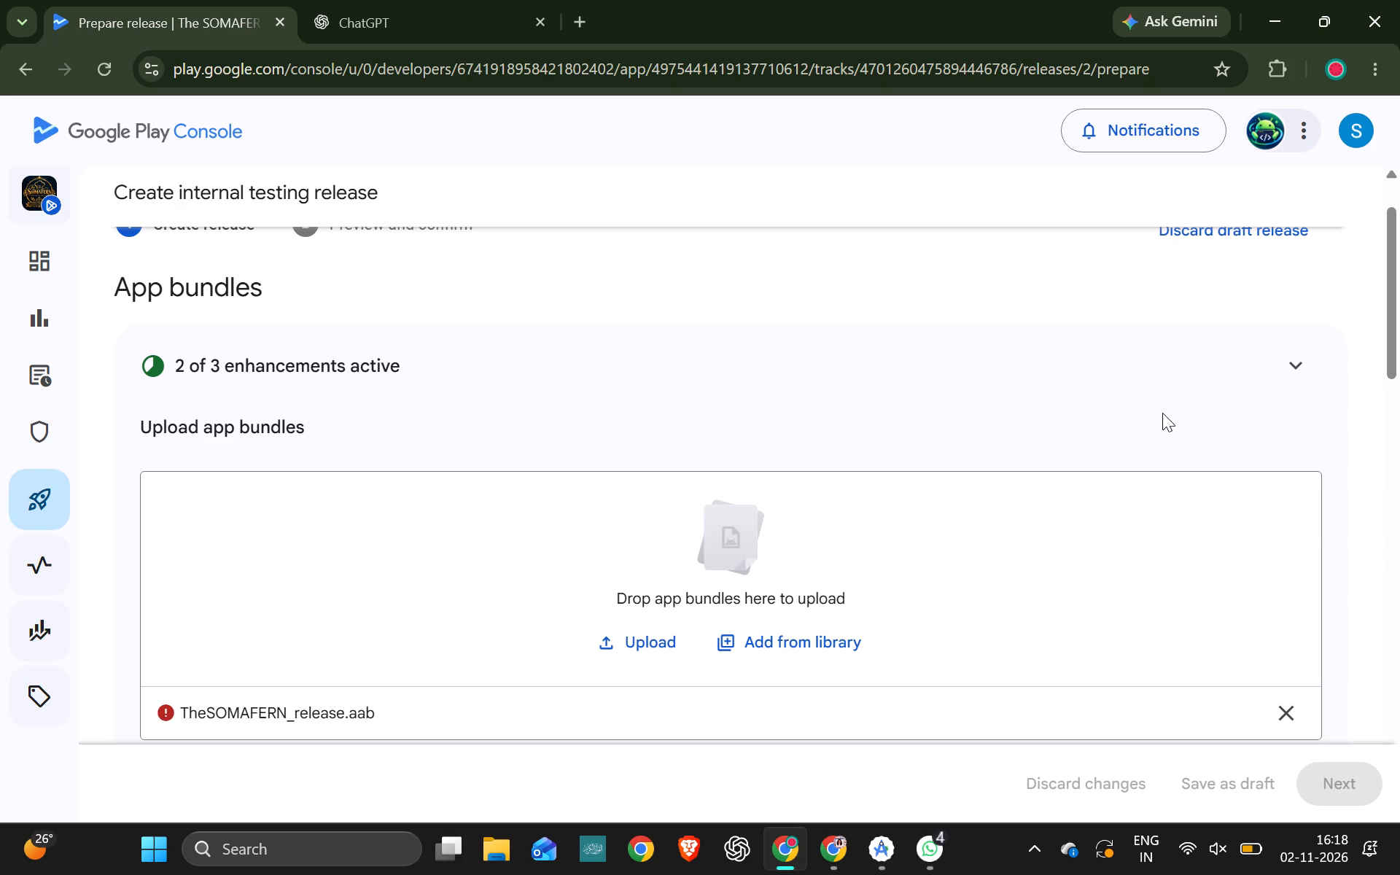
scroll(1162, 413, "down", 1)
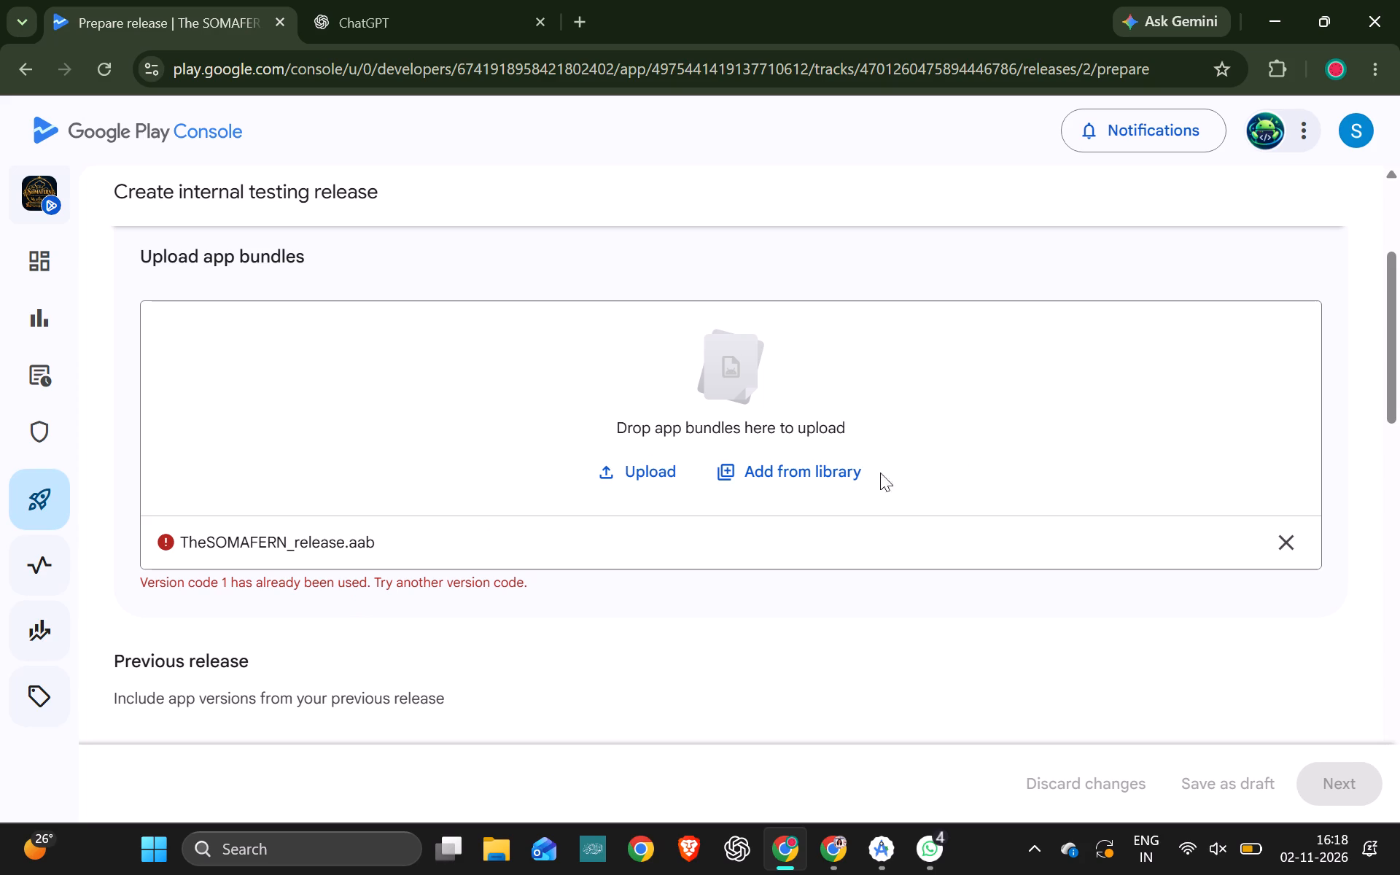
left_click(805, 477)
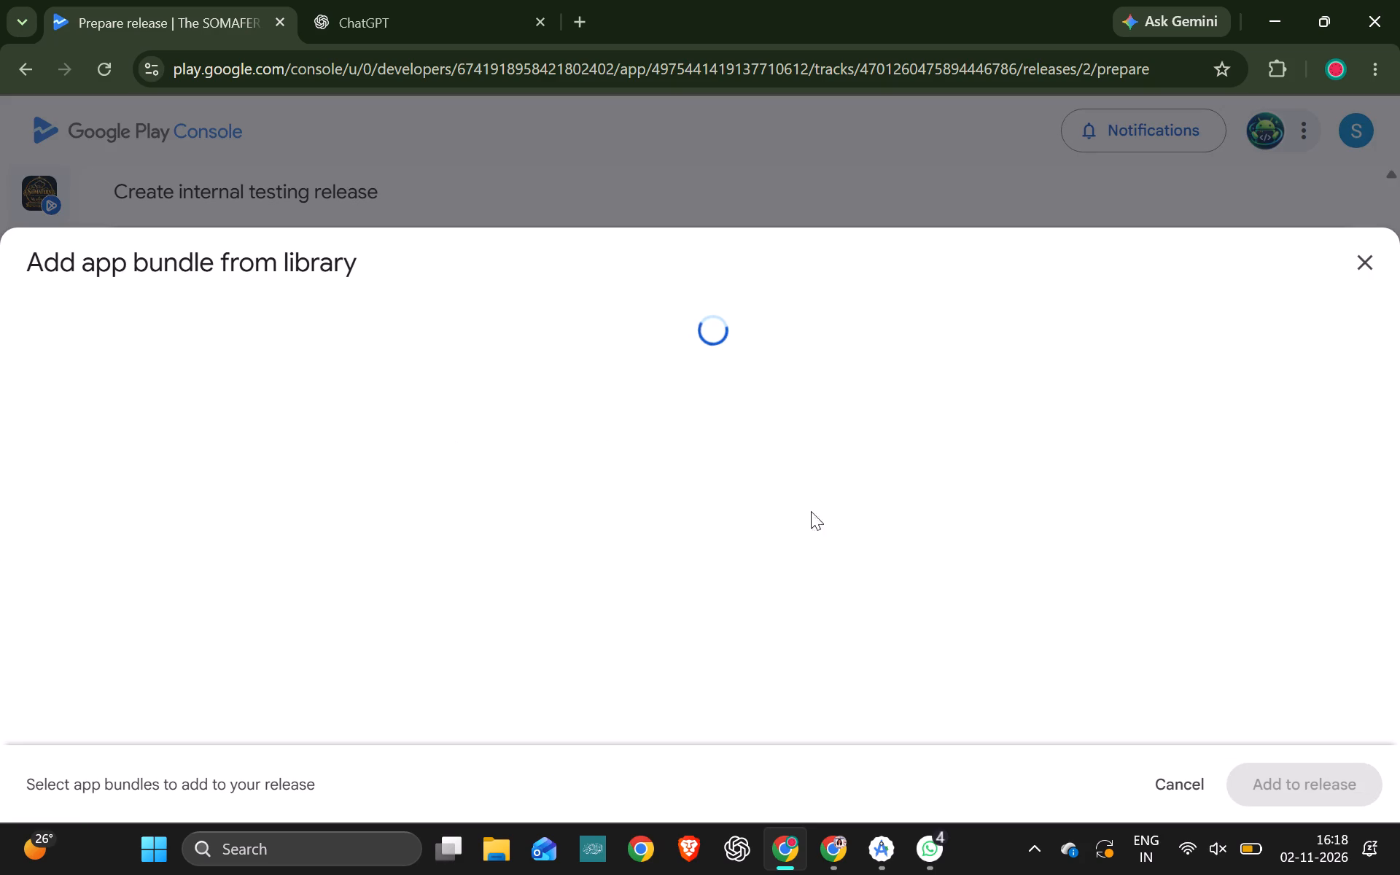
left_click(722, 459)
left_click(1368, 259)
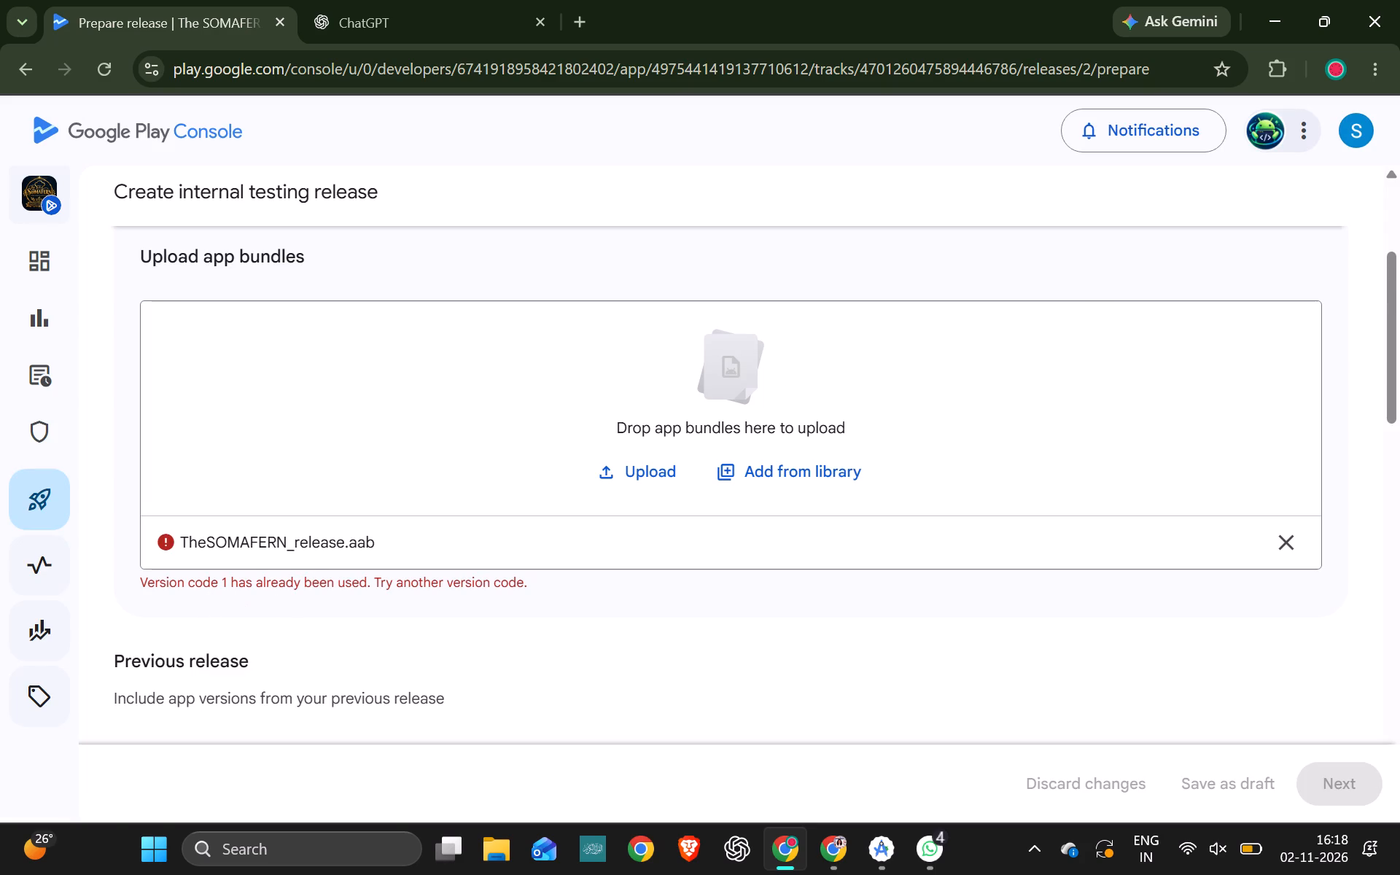
Upload the TheSOMAFERN_release_v2.aab bundle from the playstore_assets folder to the internal testing release.
left_click(637, 487)
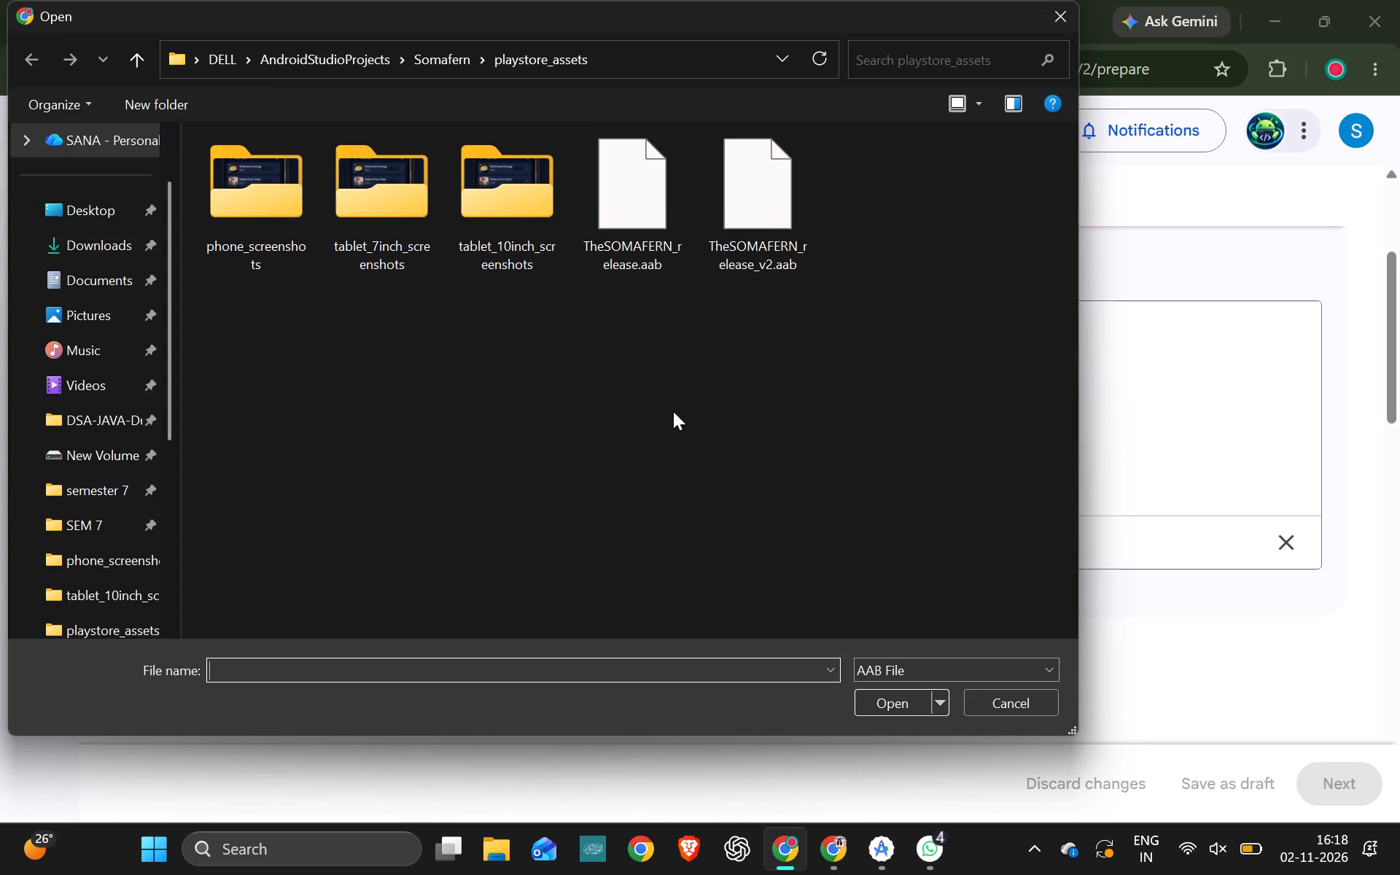
double_click(742, 244)
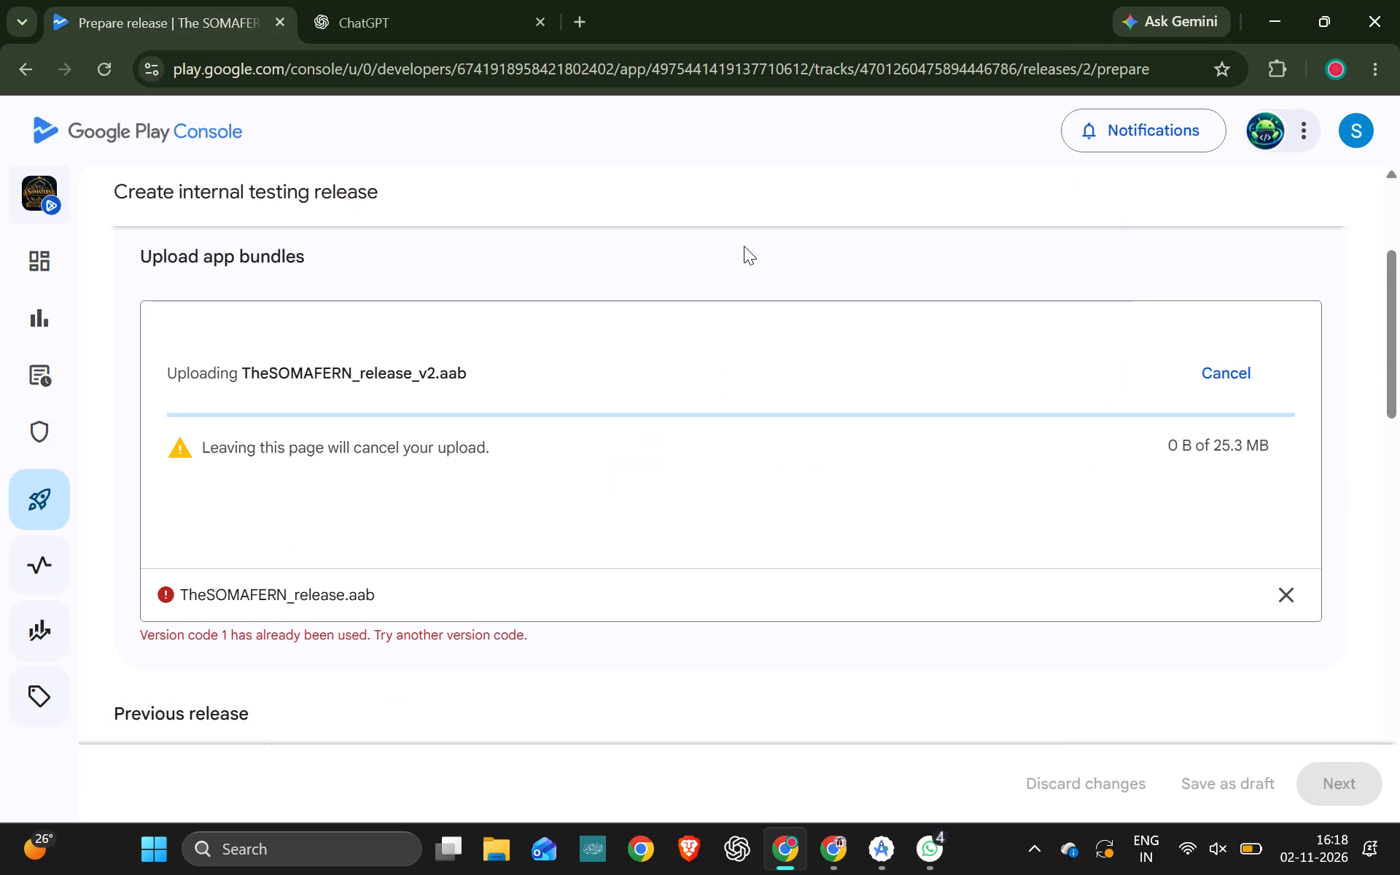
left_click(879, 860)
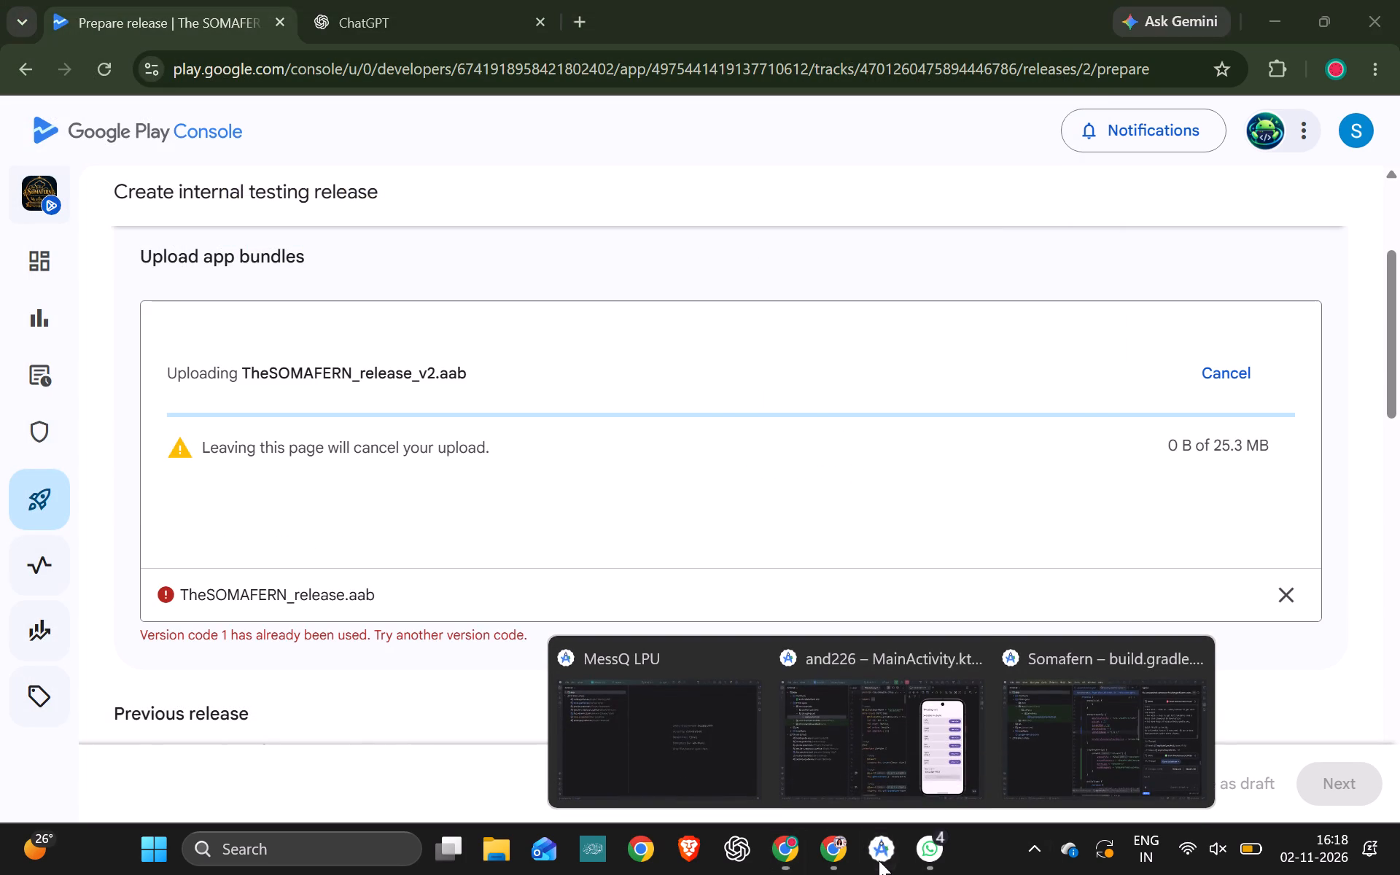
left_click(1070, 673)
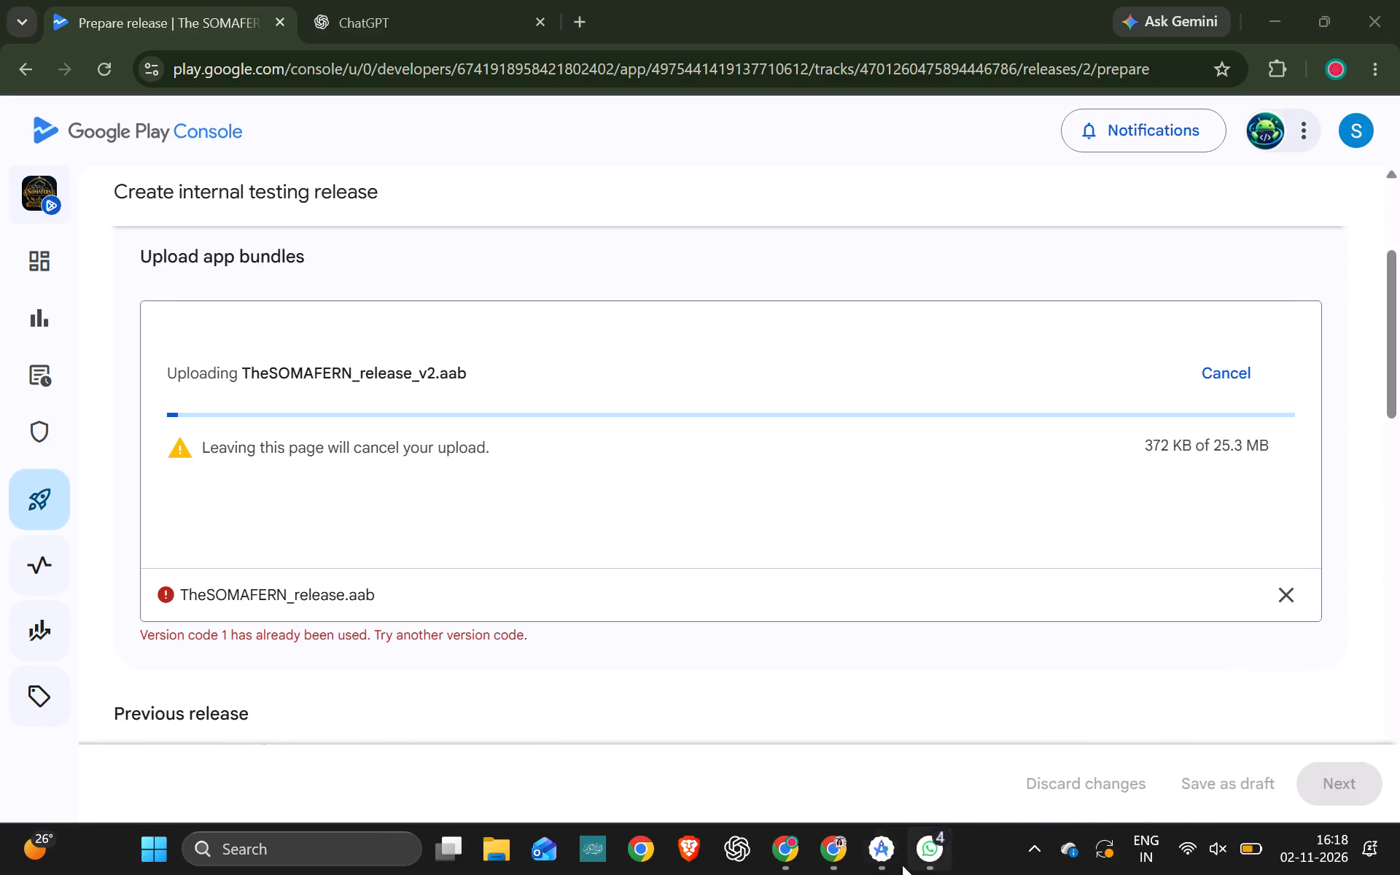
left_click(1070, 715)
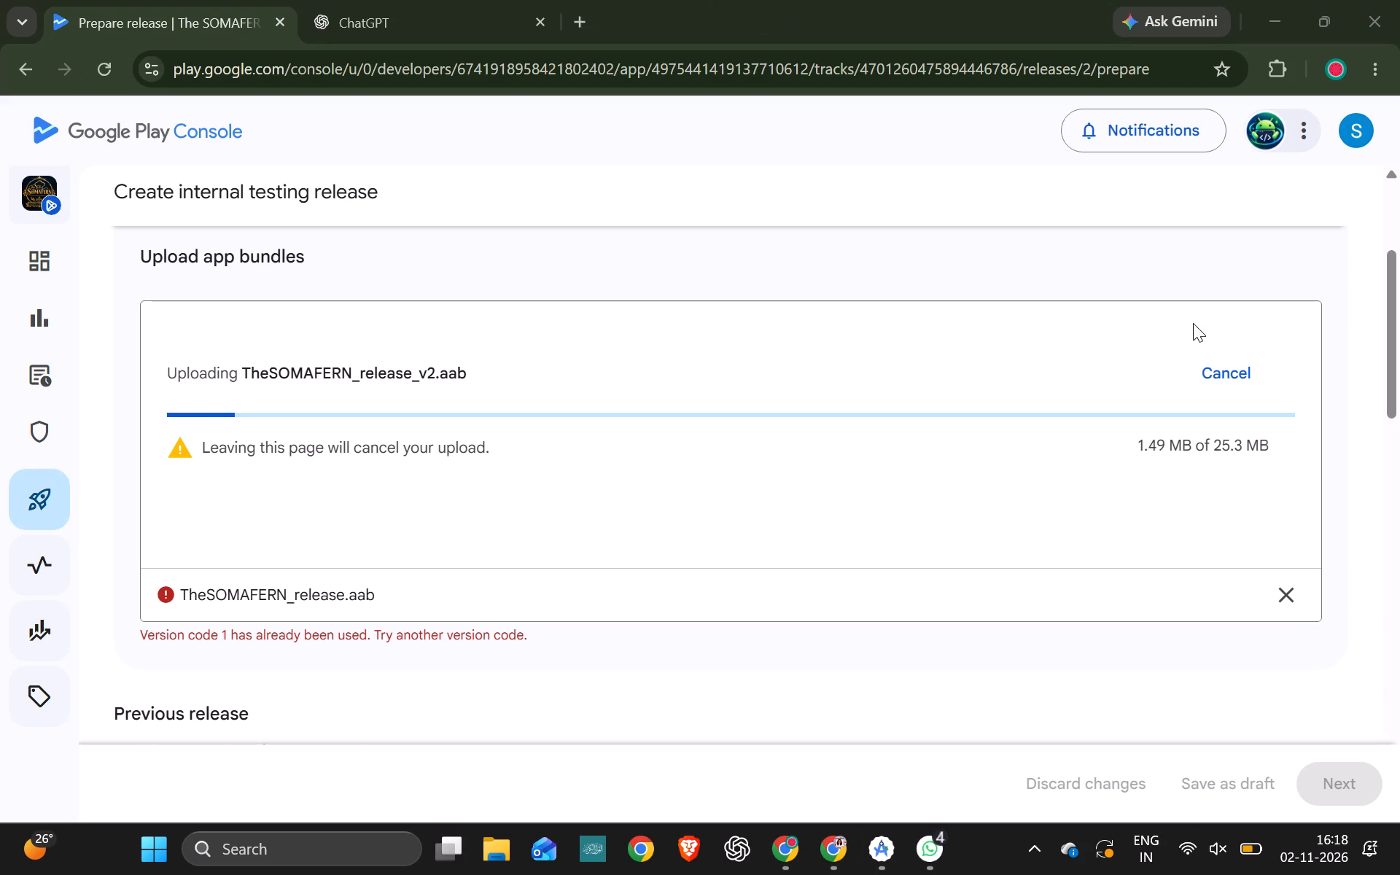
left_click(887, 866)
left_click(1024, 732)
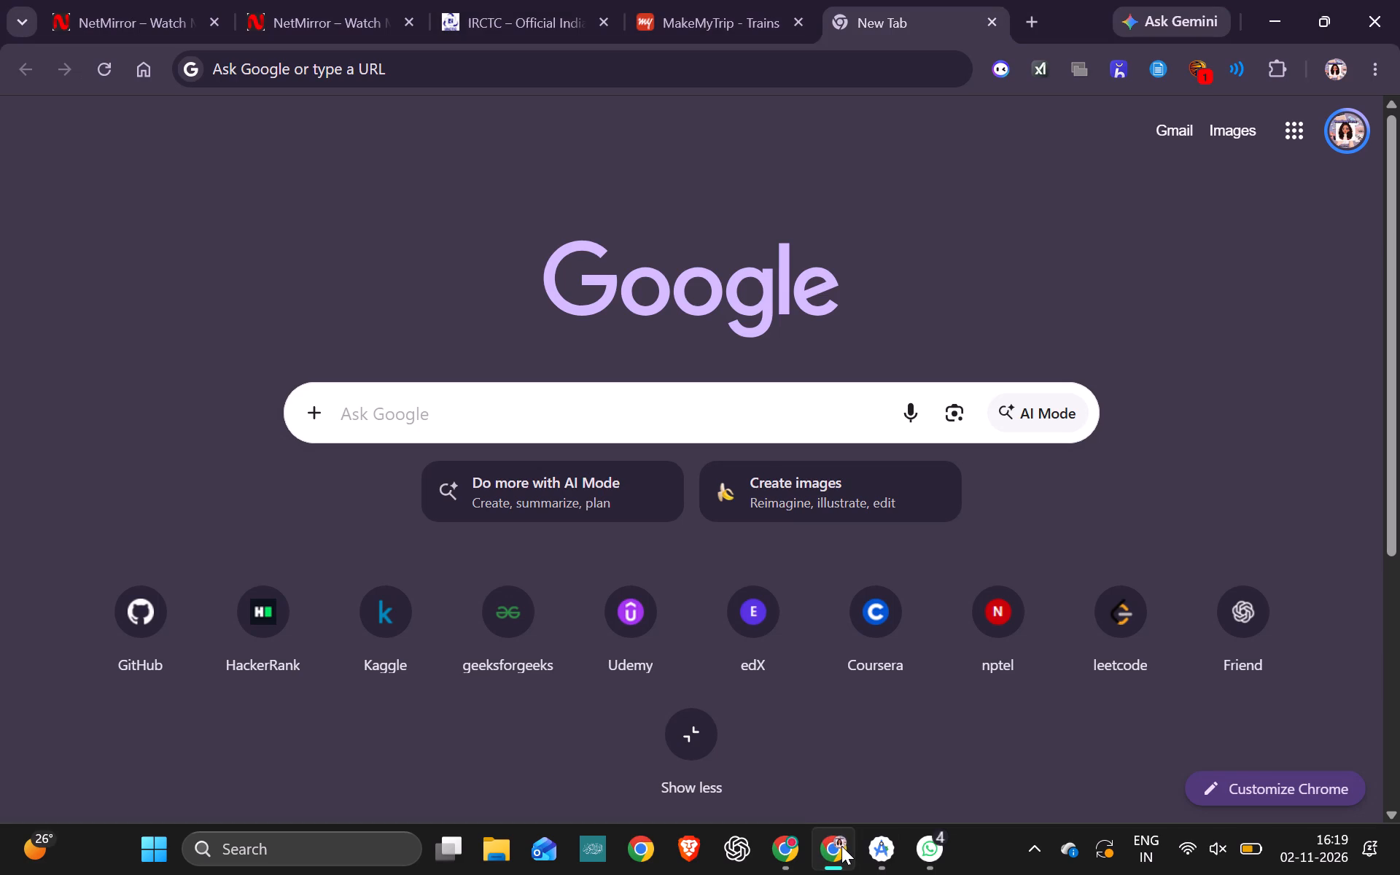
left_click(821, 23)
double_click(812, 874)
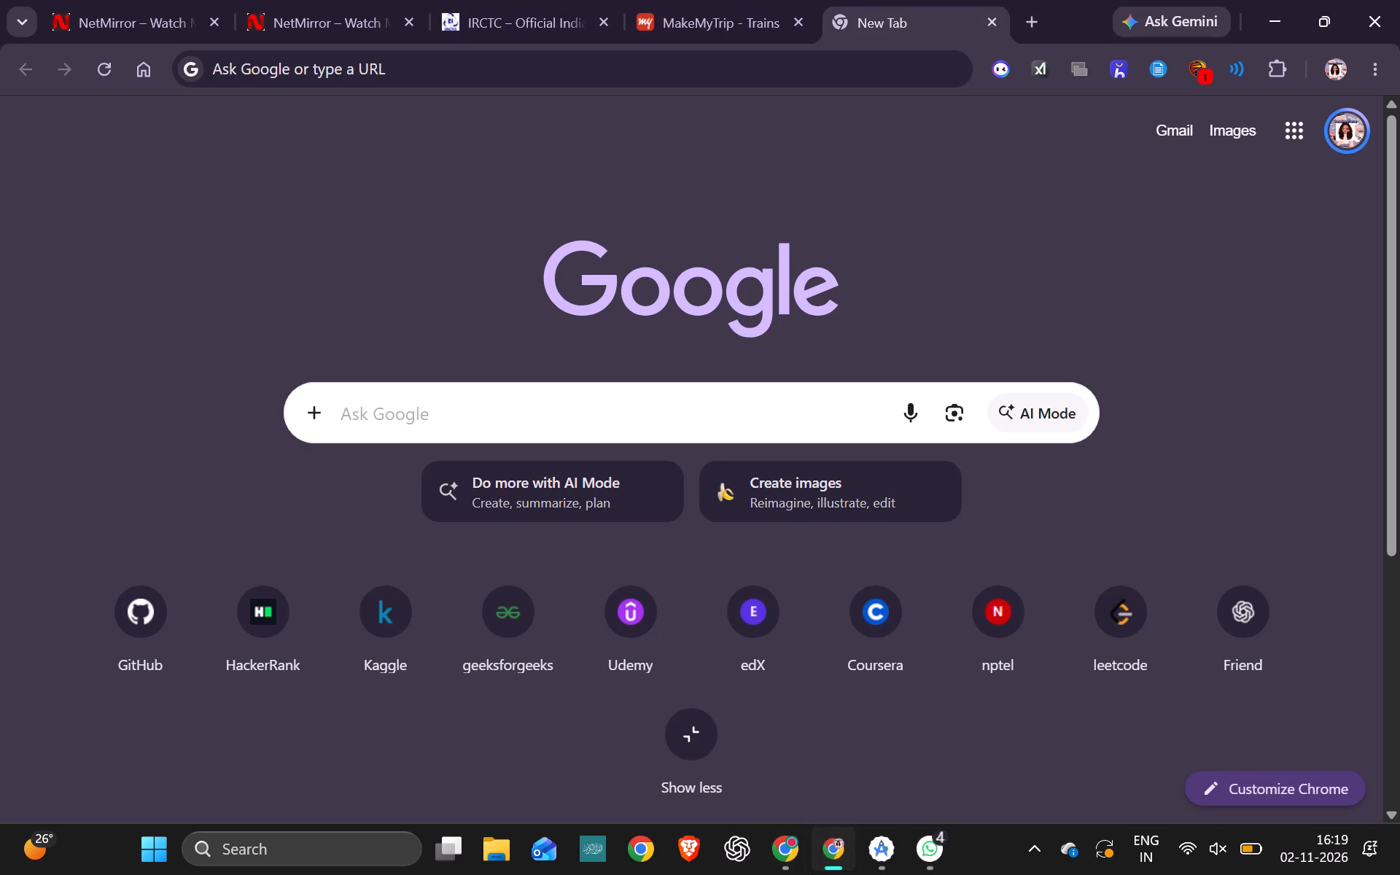
Return to the Google Play Console window and advance the internal testing release to the Preview and confirm stage.
left_click(798, 868)
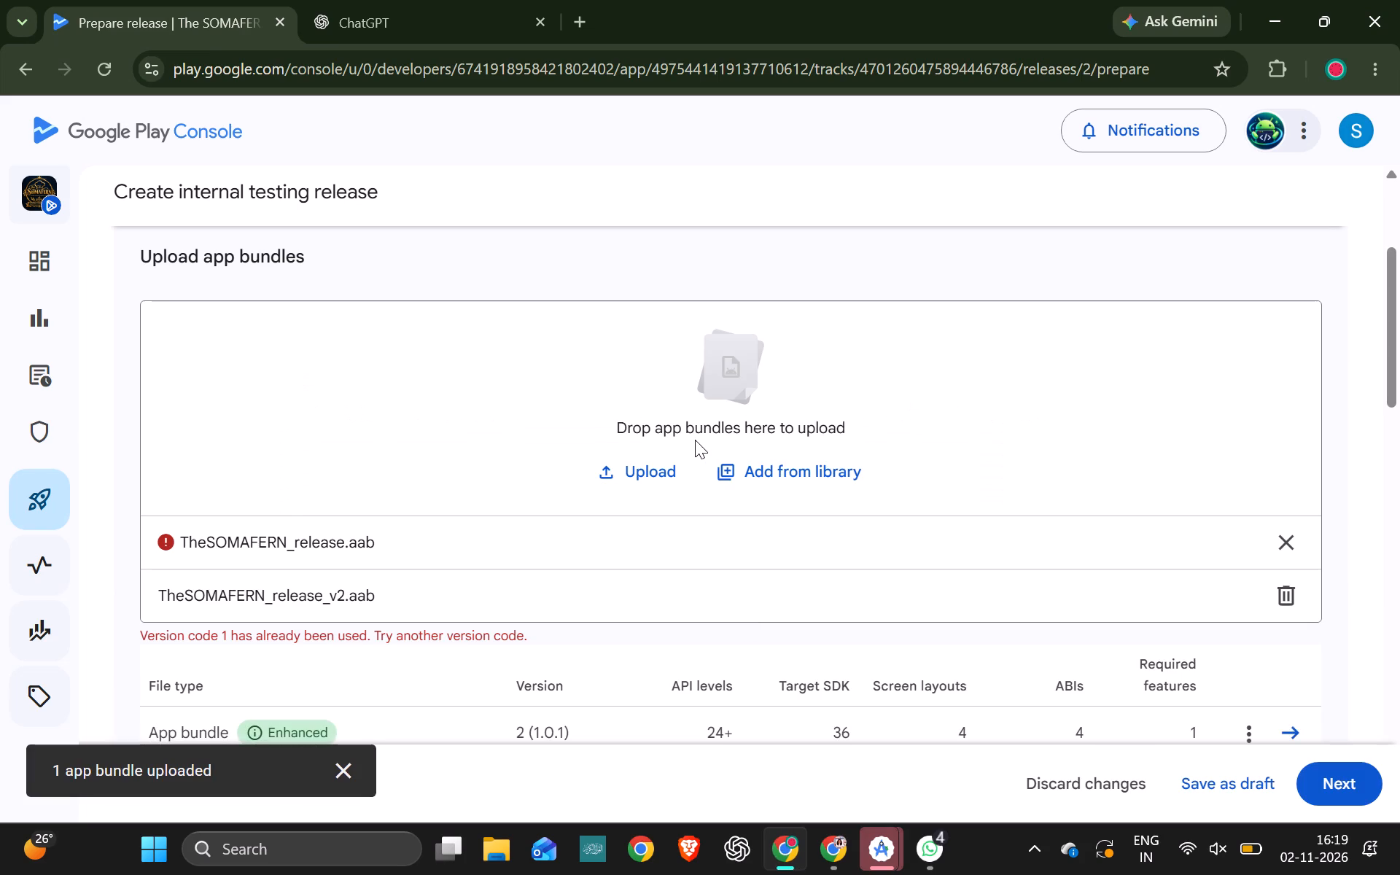
scroll(564, 658, "down", 1)
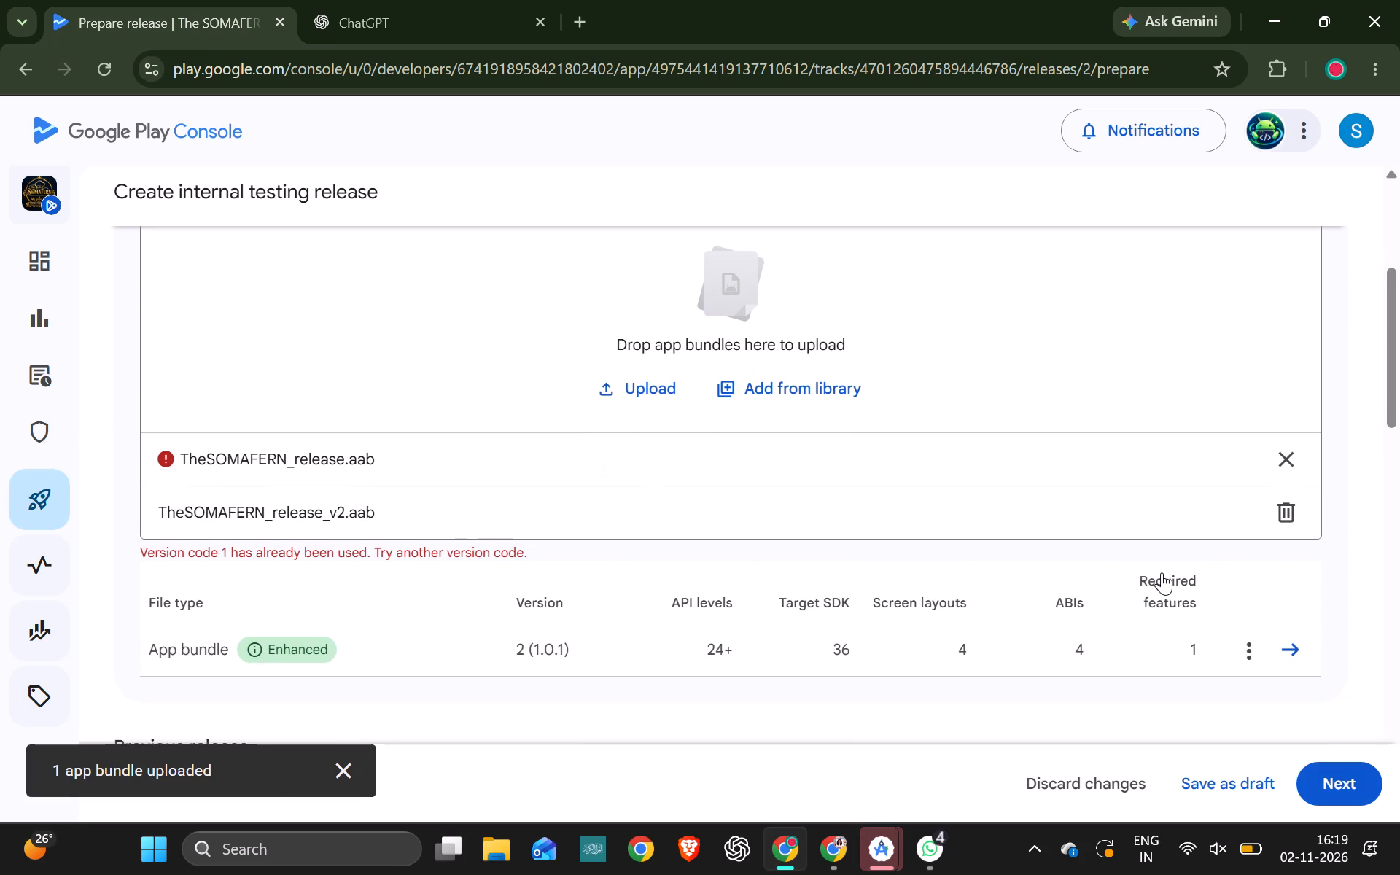
left_click(1314, 790)
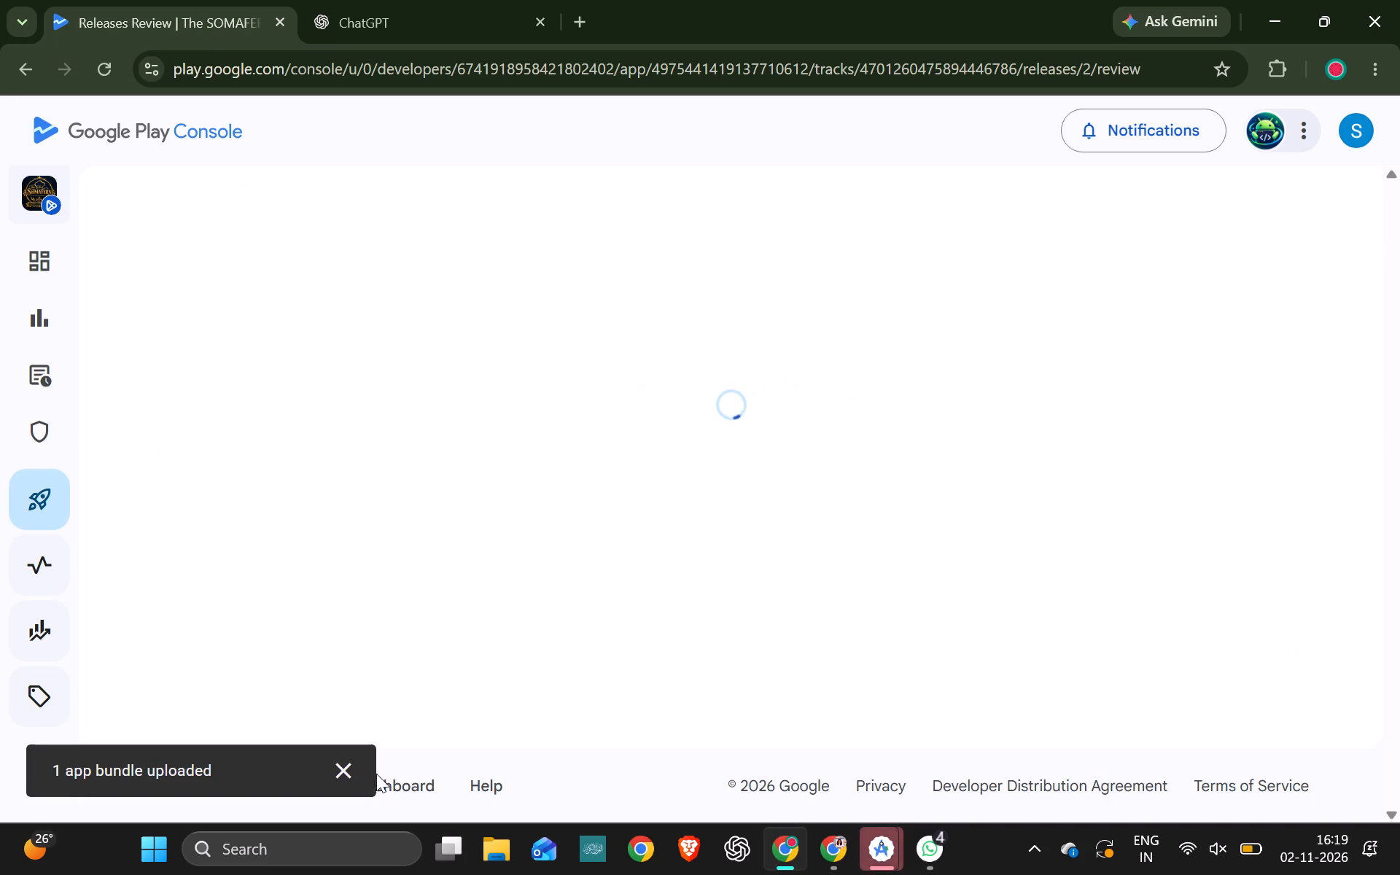
left_click(341, 761)
scroll(366, 658, "down", 1)
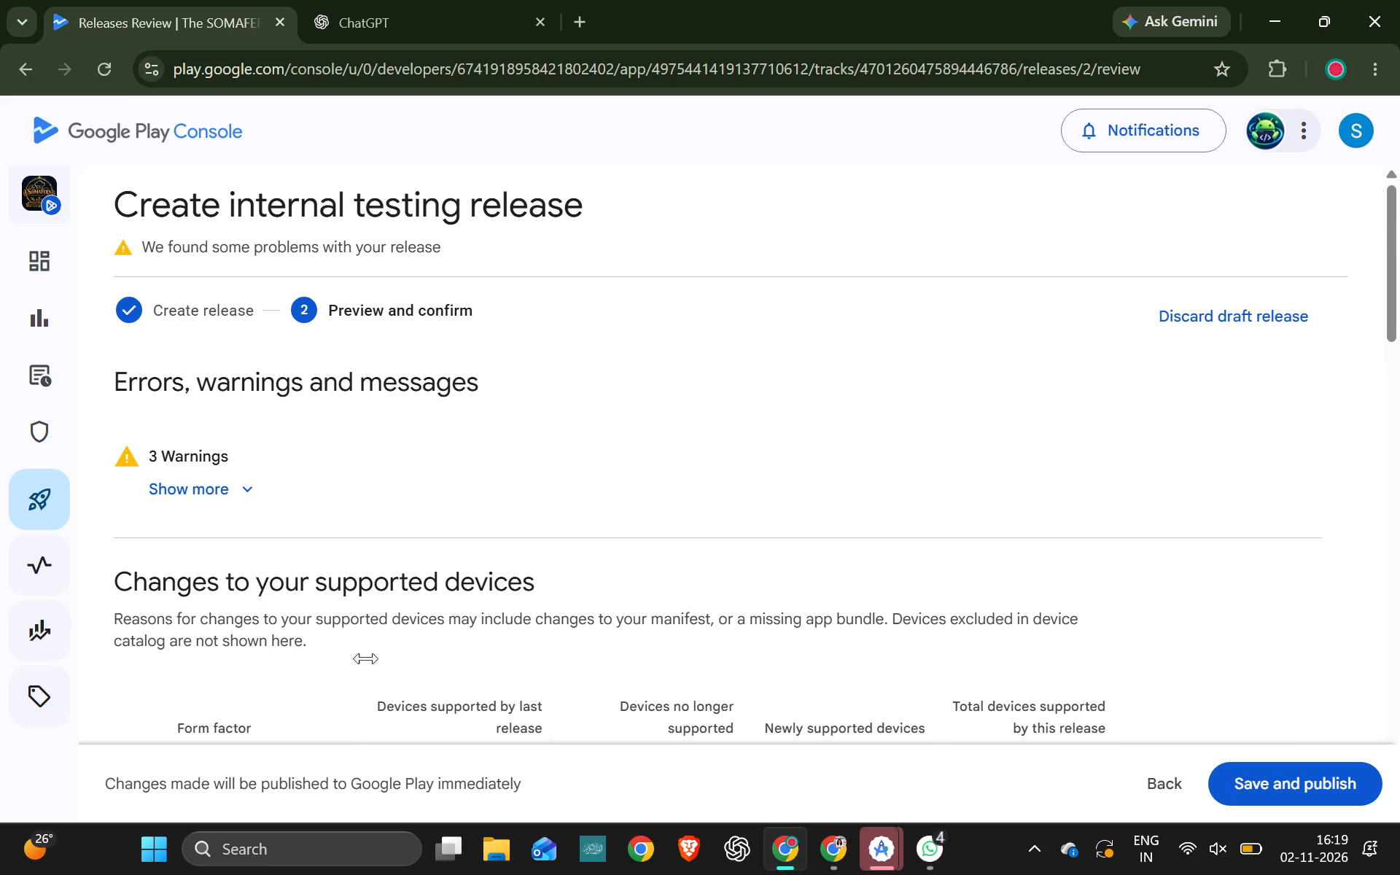
scroll(366, 658, "down", 5)
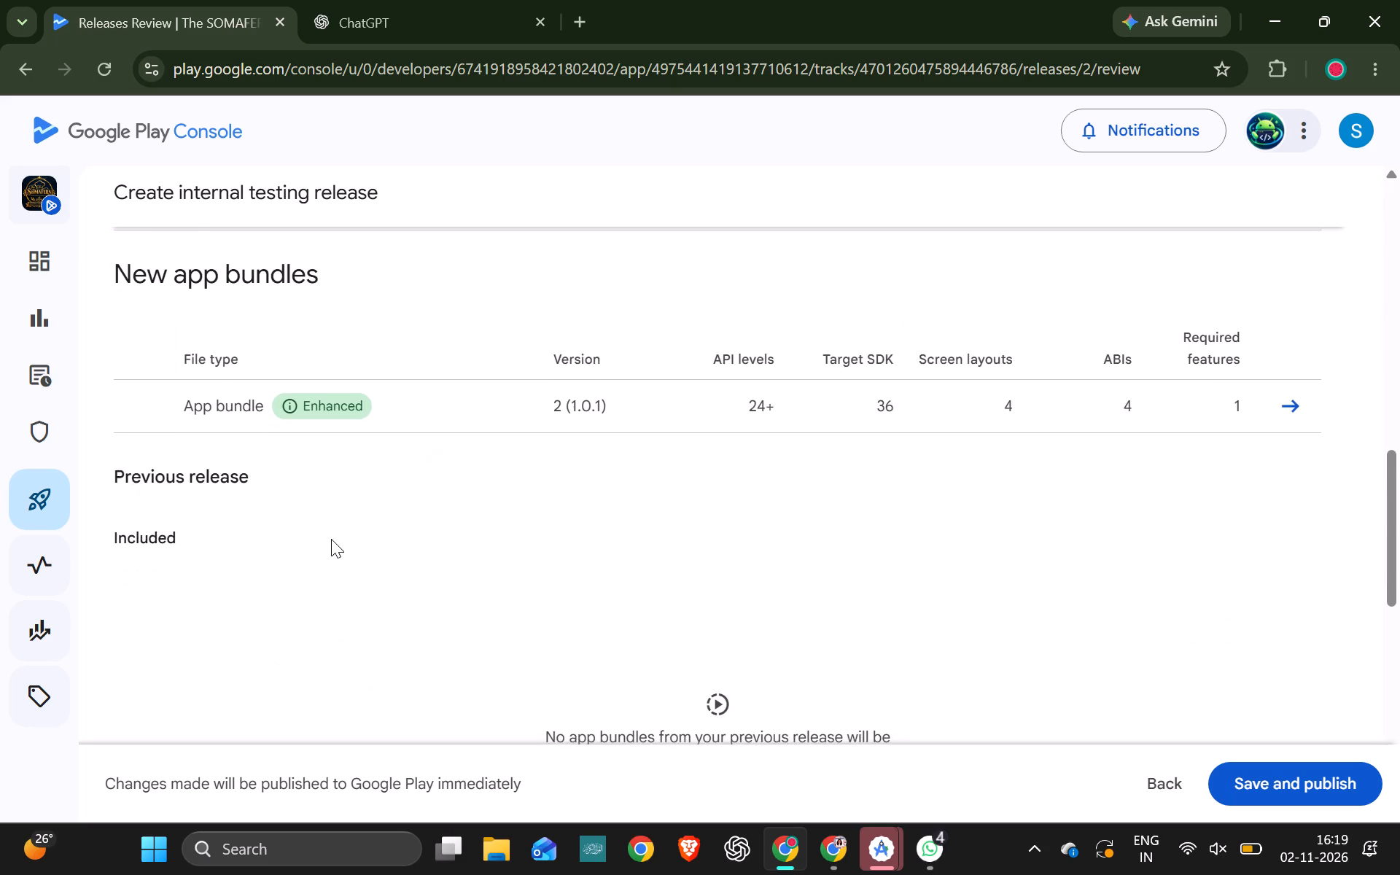
scroll(331, 539, "up", 8)
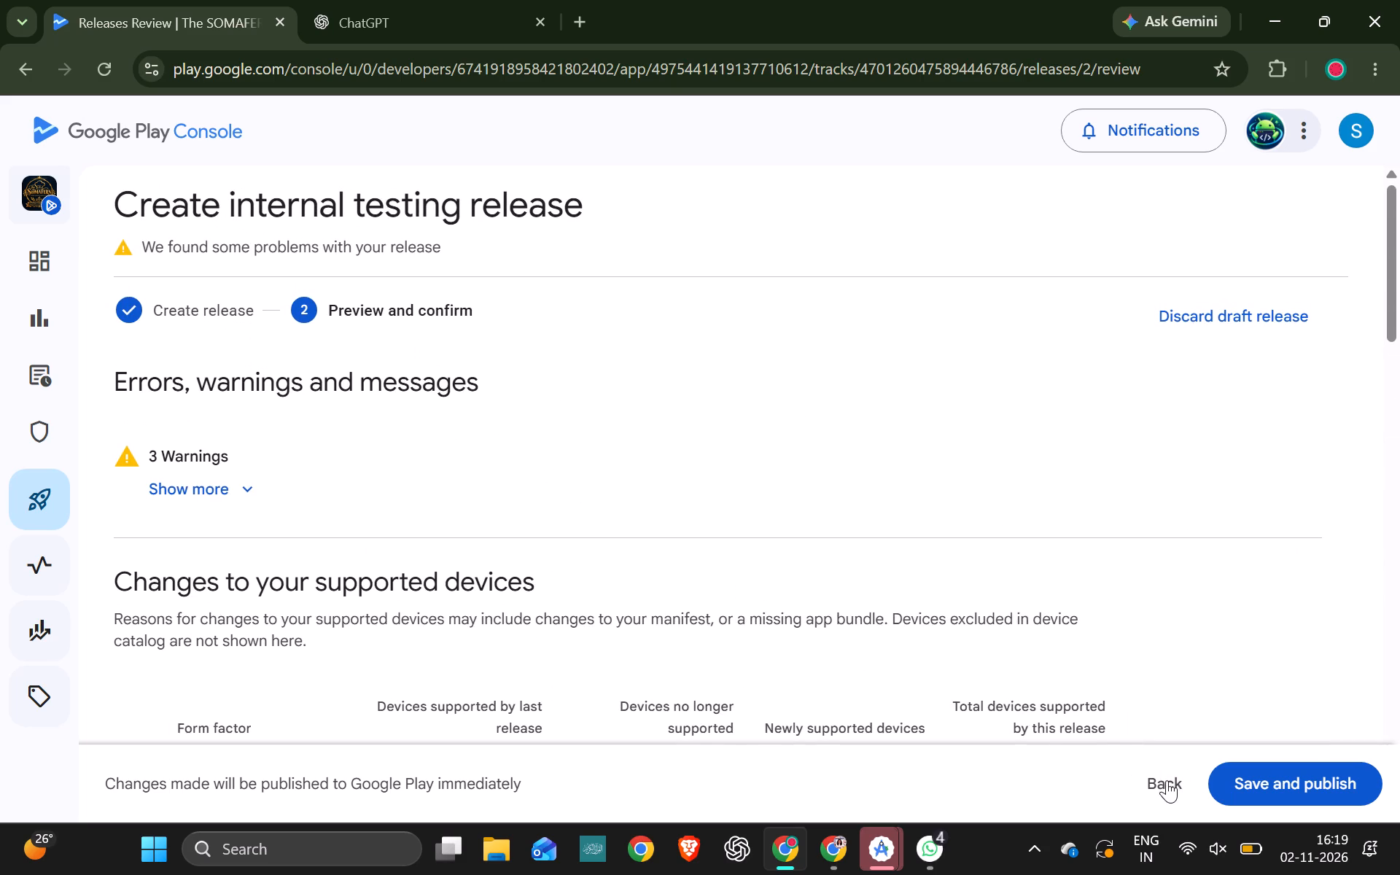
Go back to the Create release stage and examine its app bundles, previous release and release details sections.
left_click(1167, 780)
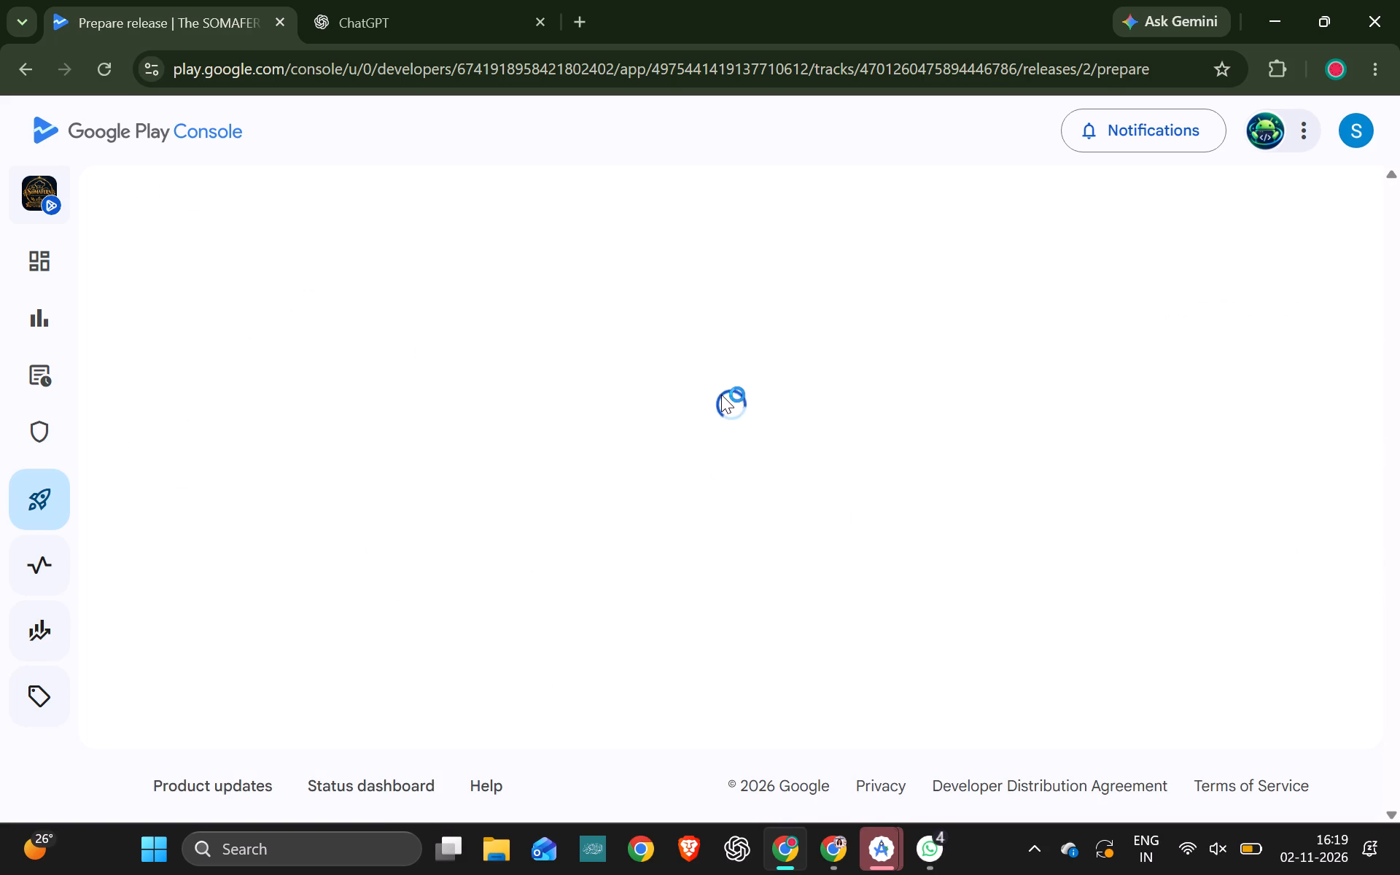
scroll(890, 534, "up", 1)
scroll(890, 534, "down", 4)
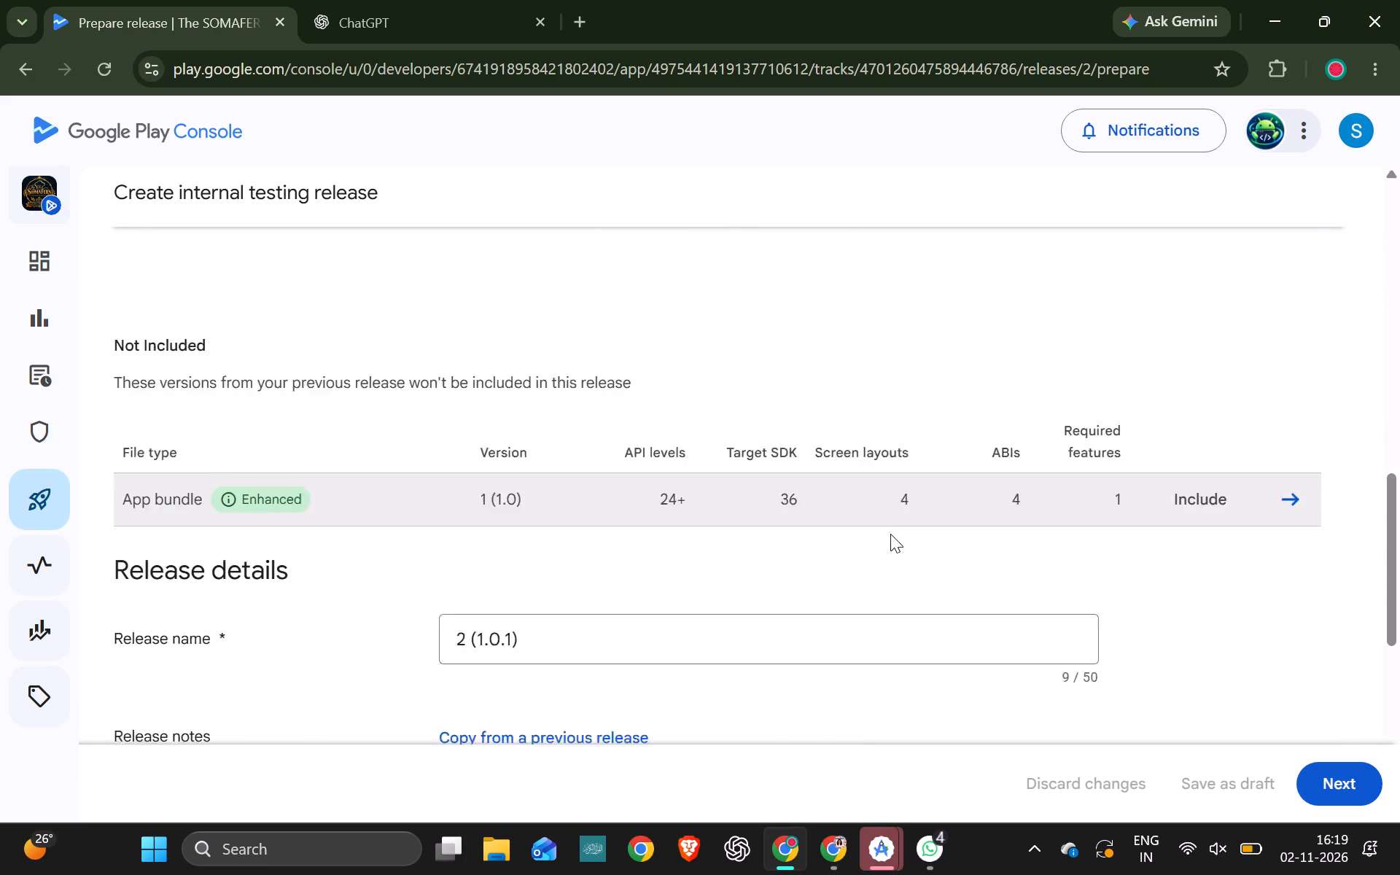
scroll(890, 534, "down", 2)
scroll(890, 534, "up", 2)
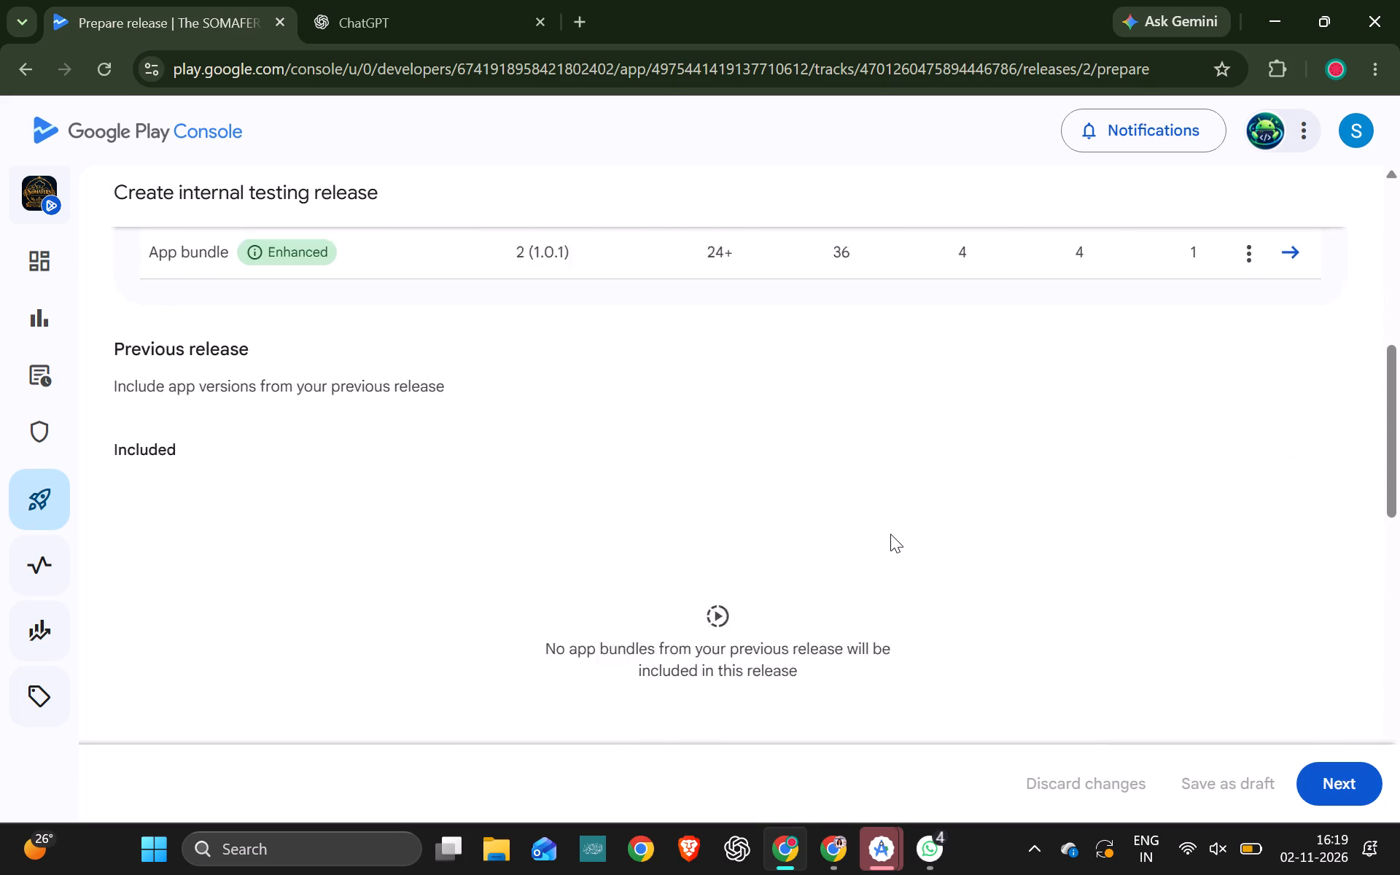
scroll(890, 534, "up", 1)
scroll(890, 534, "down", 2)
scroll(890, 534, "up", 1)
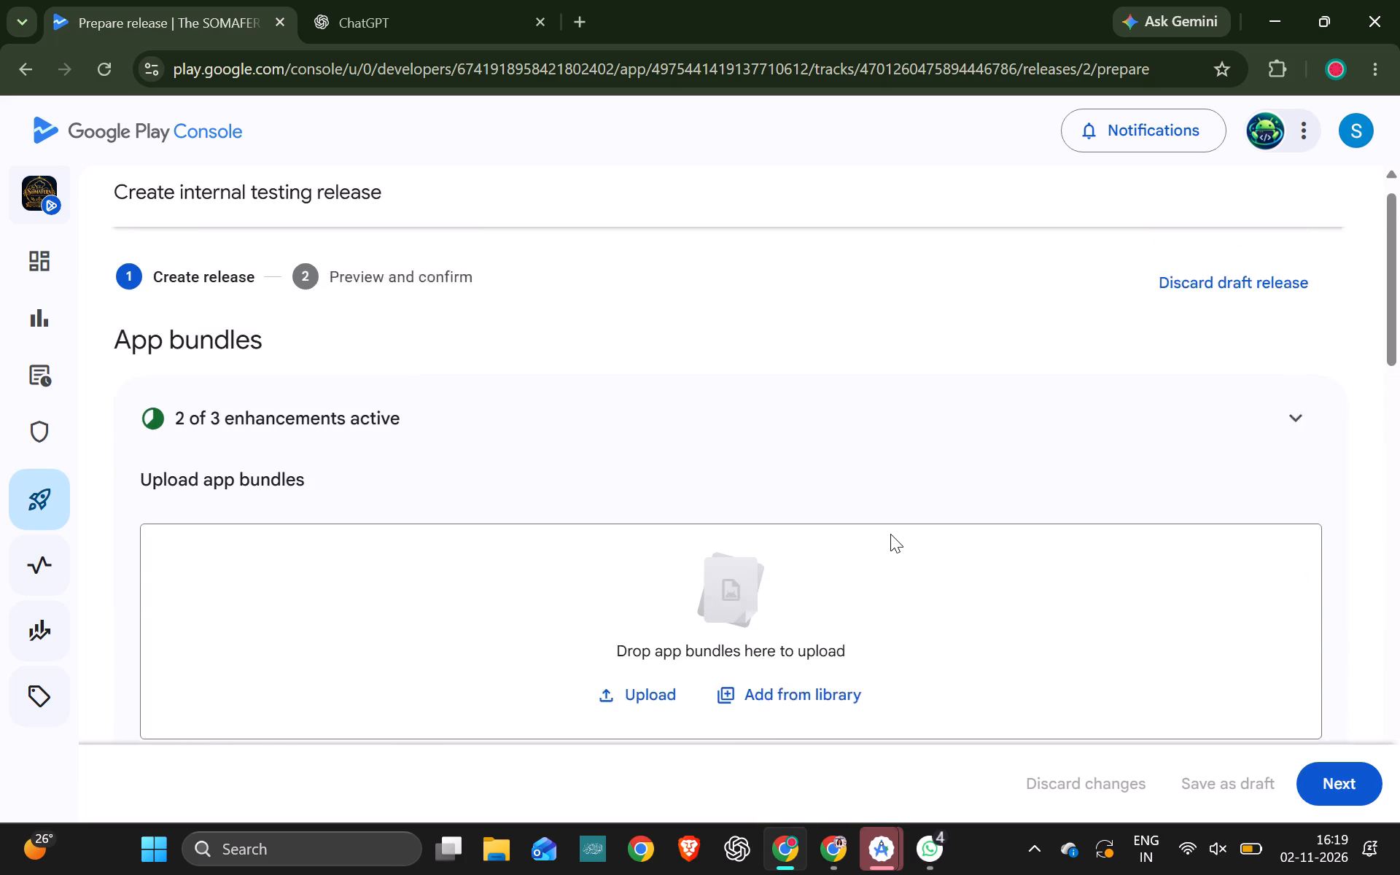
scroll(890, 534, "down", 3)
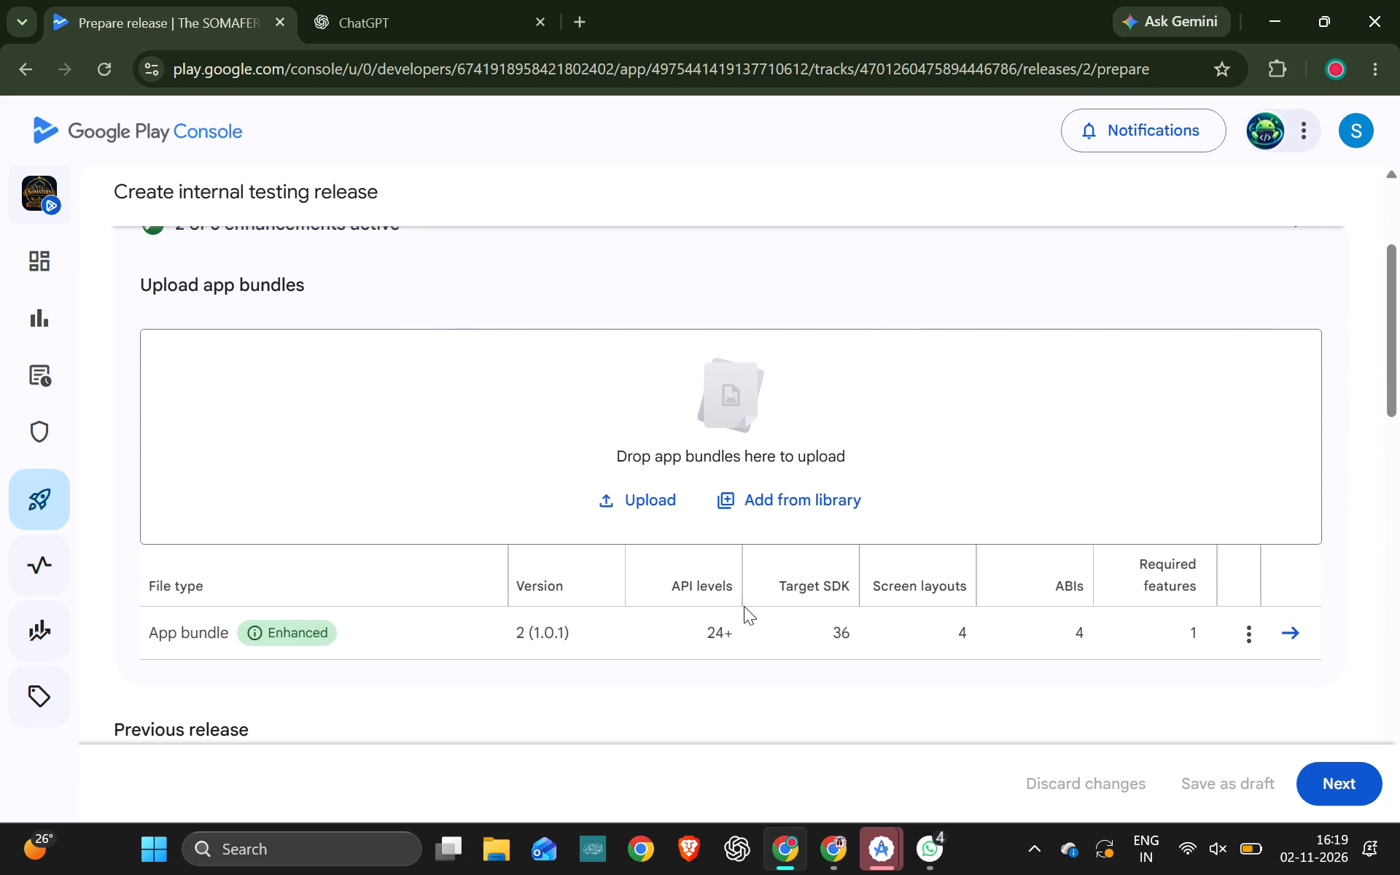
left_click(674, 628)
left_click(674, 628)
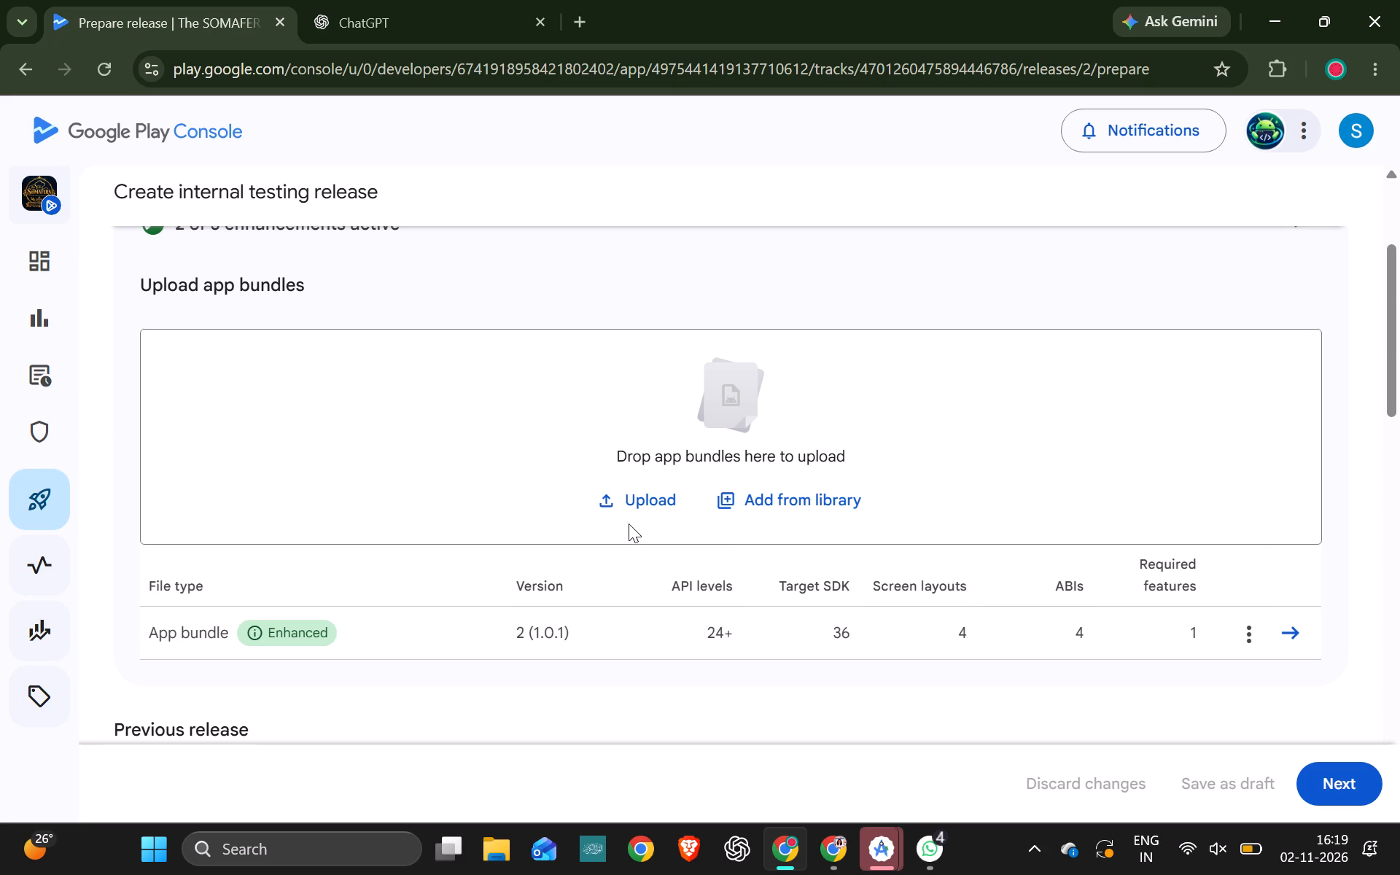
Start another upload of TheSOMAFERN_release_v2.aab from the playstore_assets folder to the internal testing release.
left_click(642, 518)
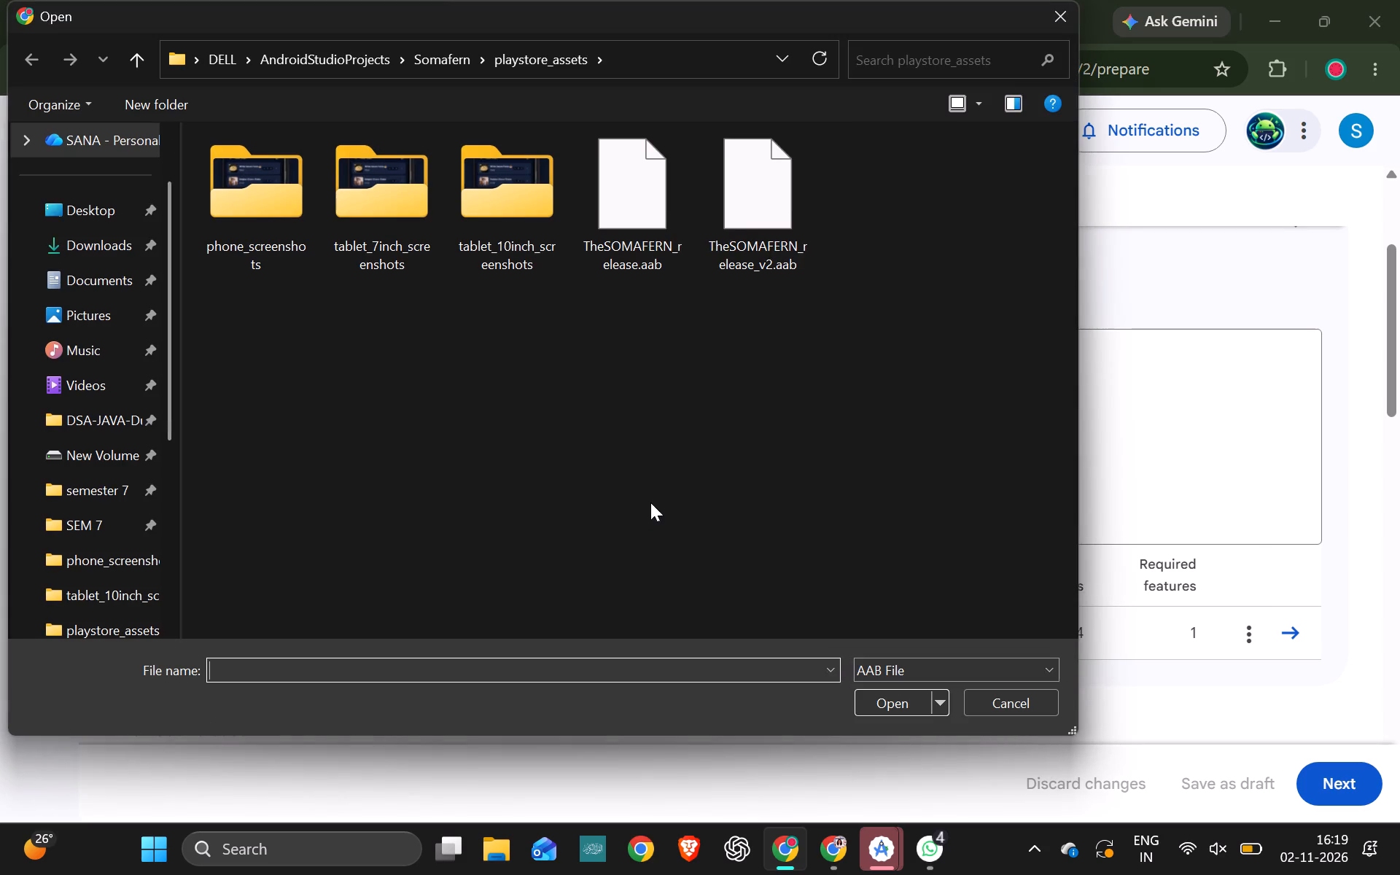
double_click(744, 227)
Examine the details of app bundle 2 (1.0.1) and close them.
scroll(785, 559, "down", 1)
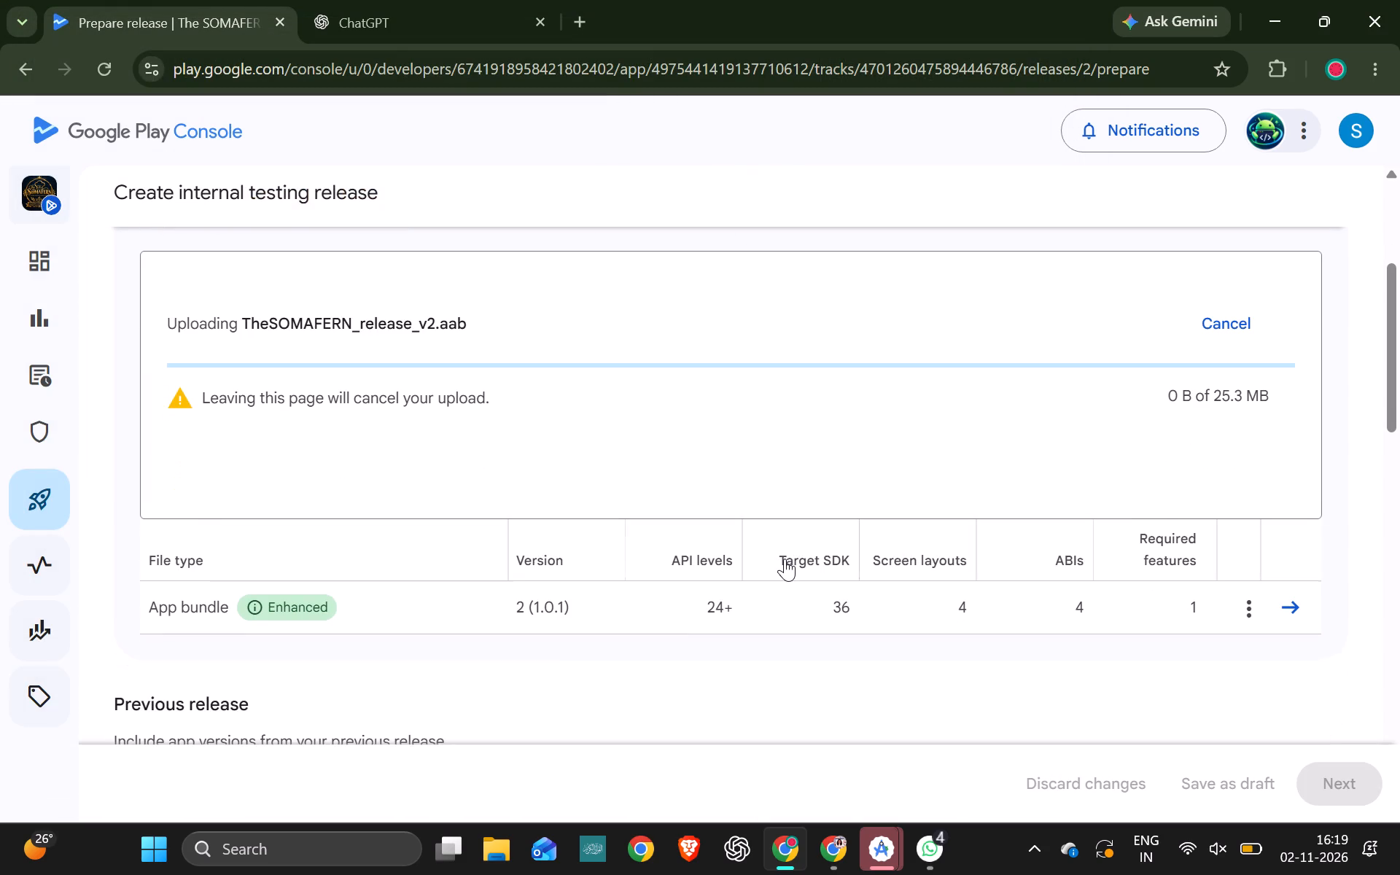
scroll(785, 559, "down", 1)
left_click(1296, 602)
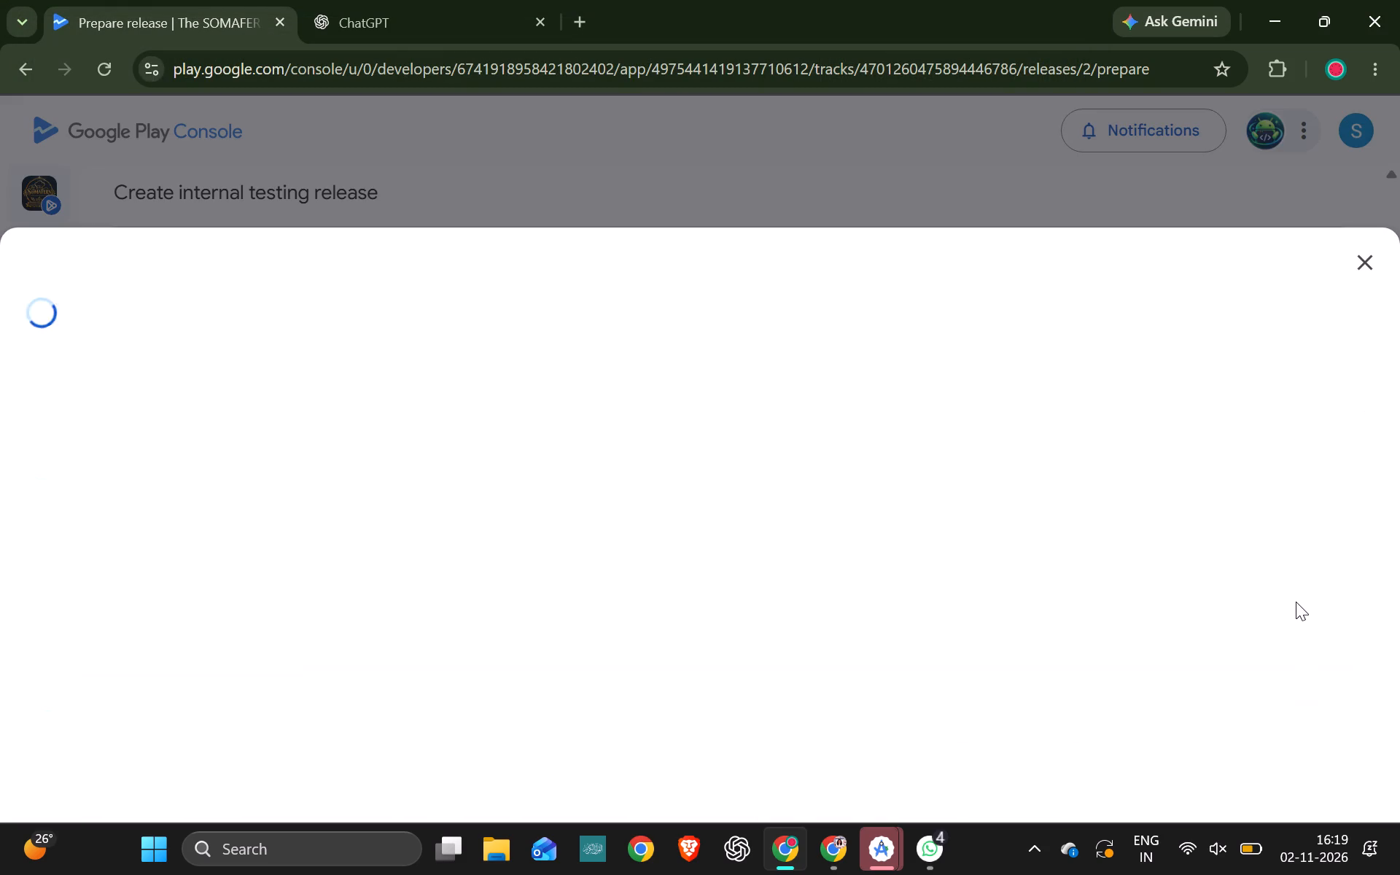
scroll(1224, 359, "down", 3)
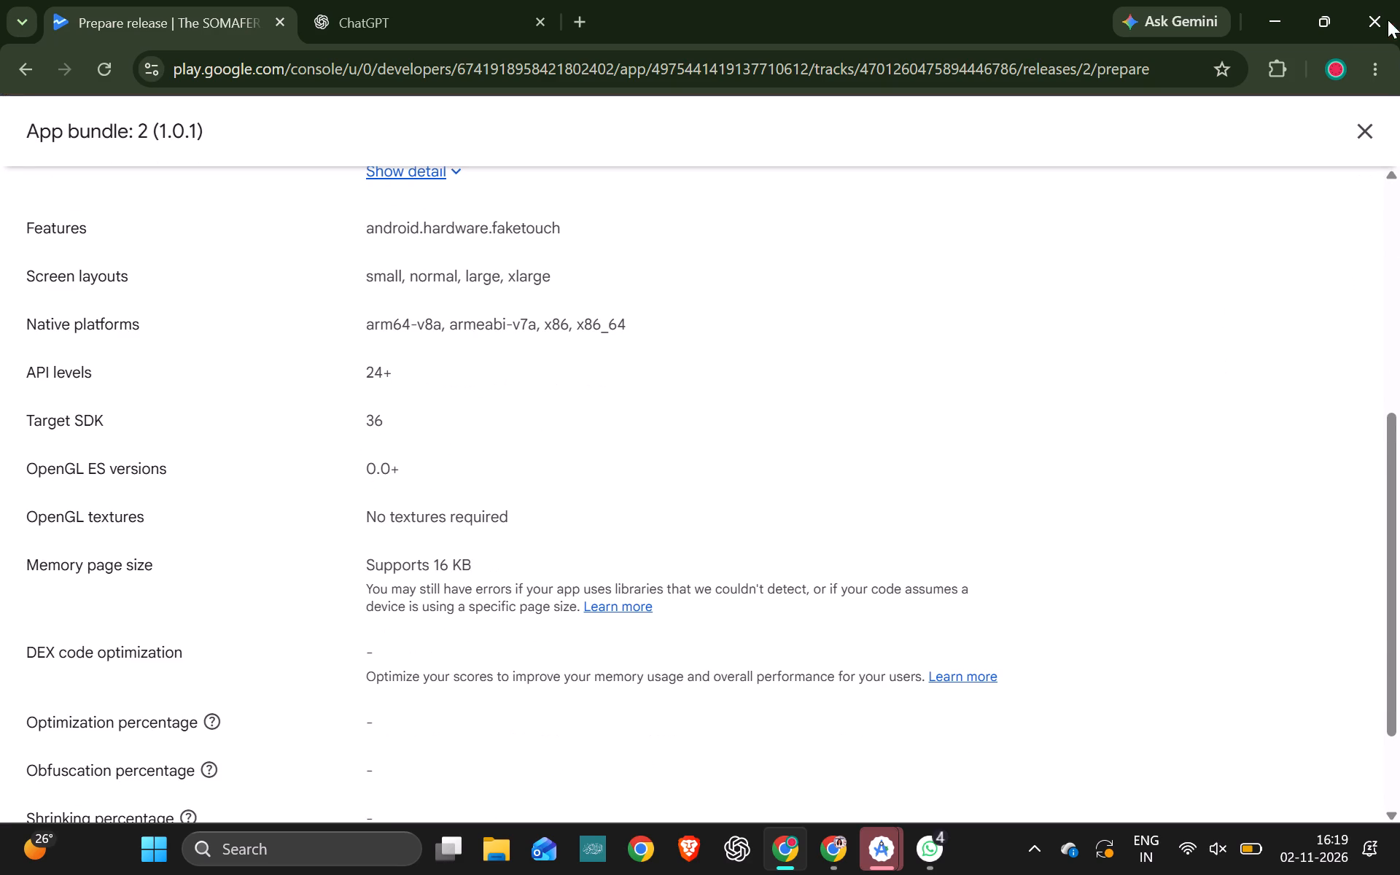
left_click(1372, 131)
Examine the previous release, its not-included app bundle and the release details sections of the internal testing release.
scroll(1012, 502, "down", 2)
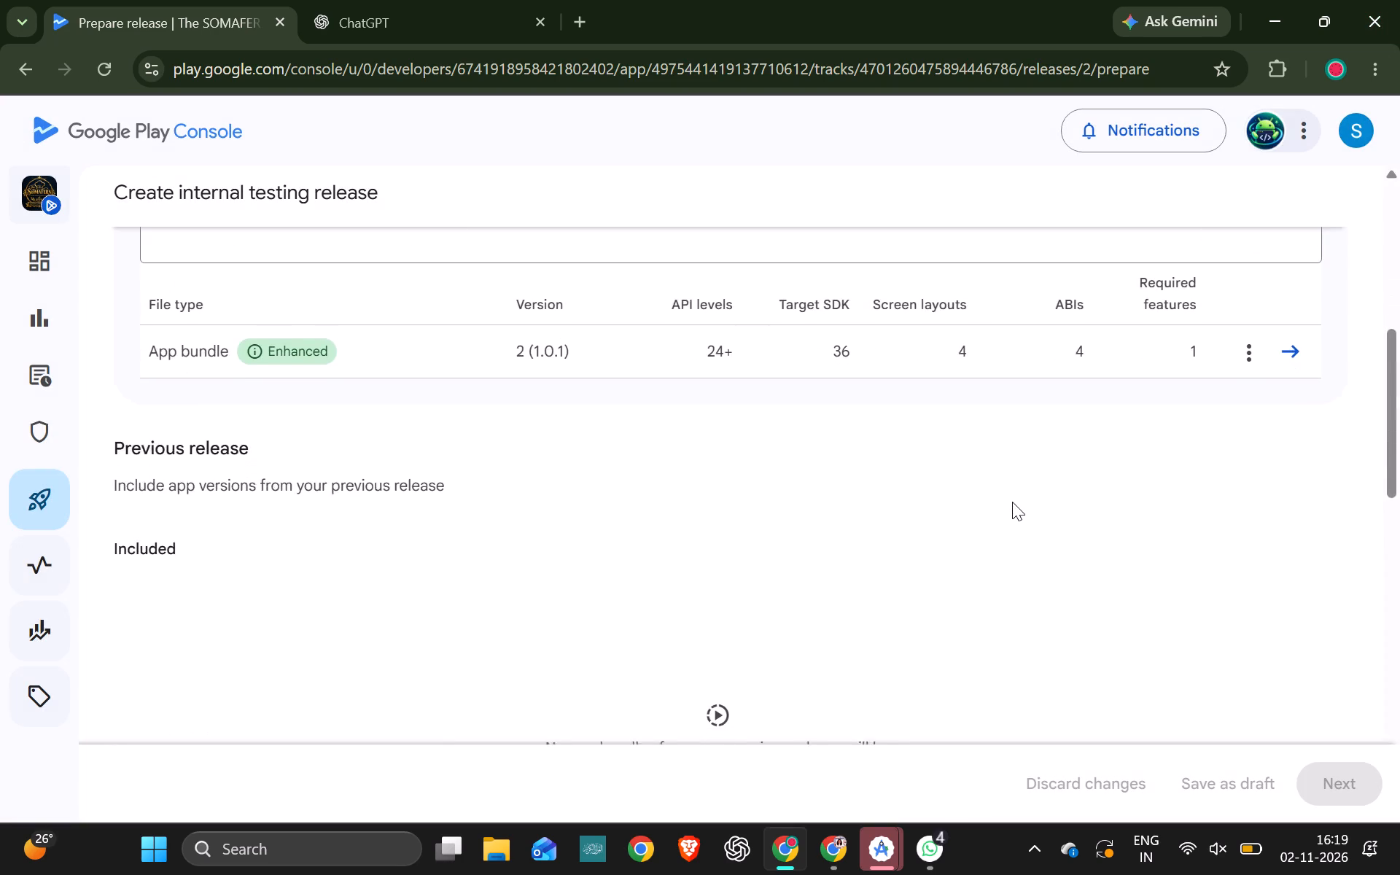
scroll(1012, 502, "down", 1)
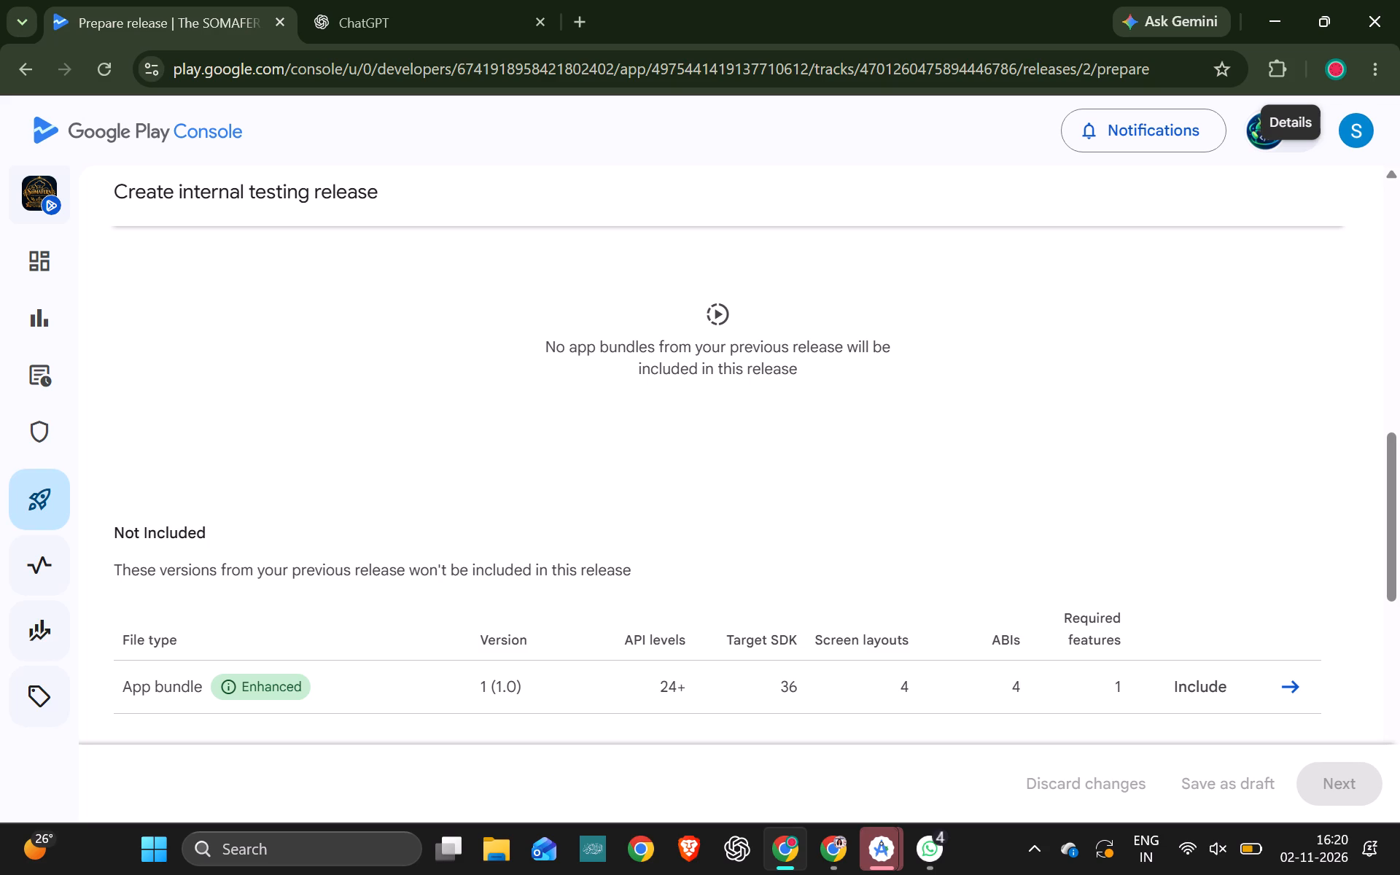
scroll(773, 351, "up", 5)
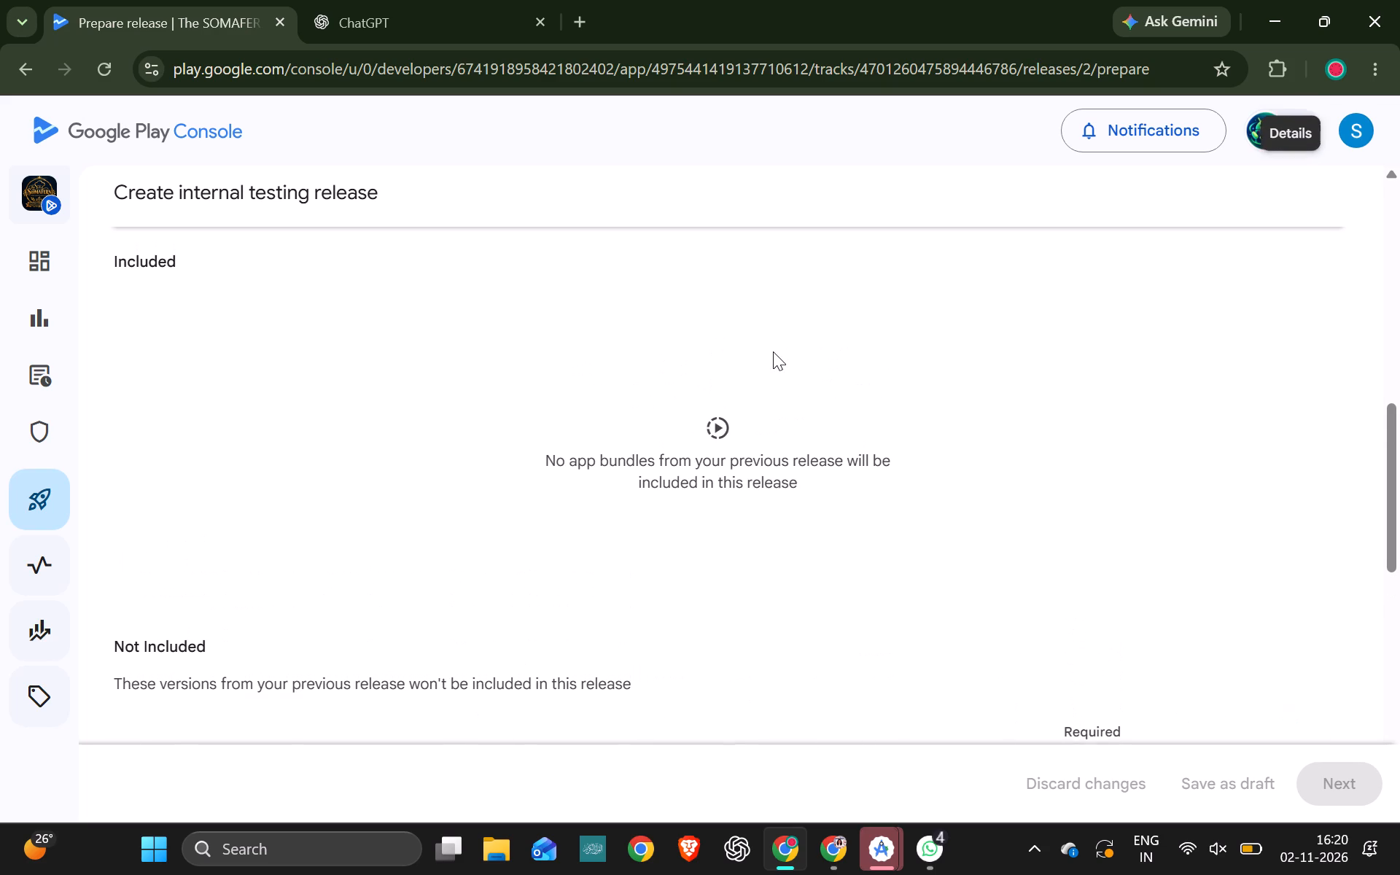
scroll(773, 351, "up", 1)
scroll(773, 351, "down", 3)
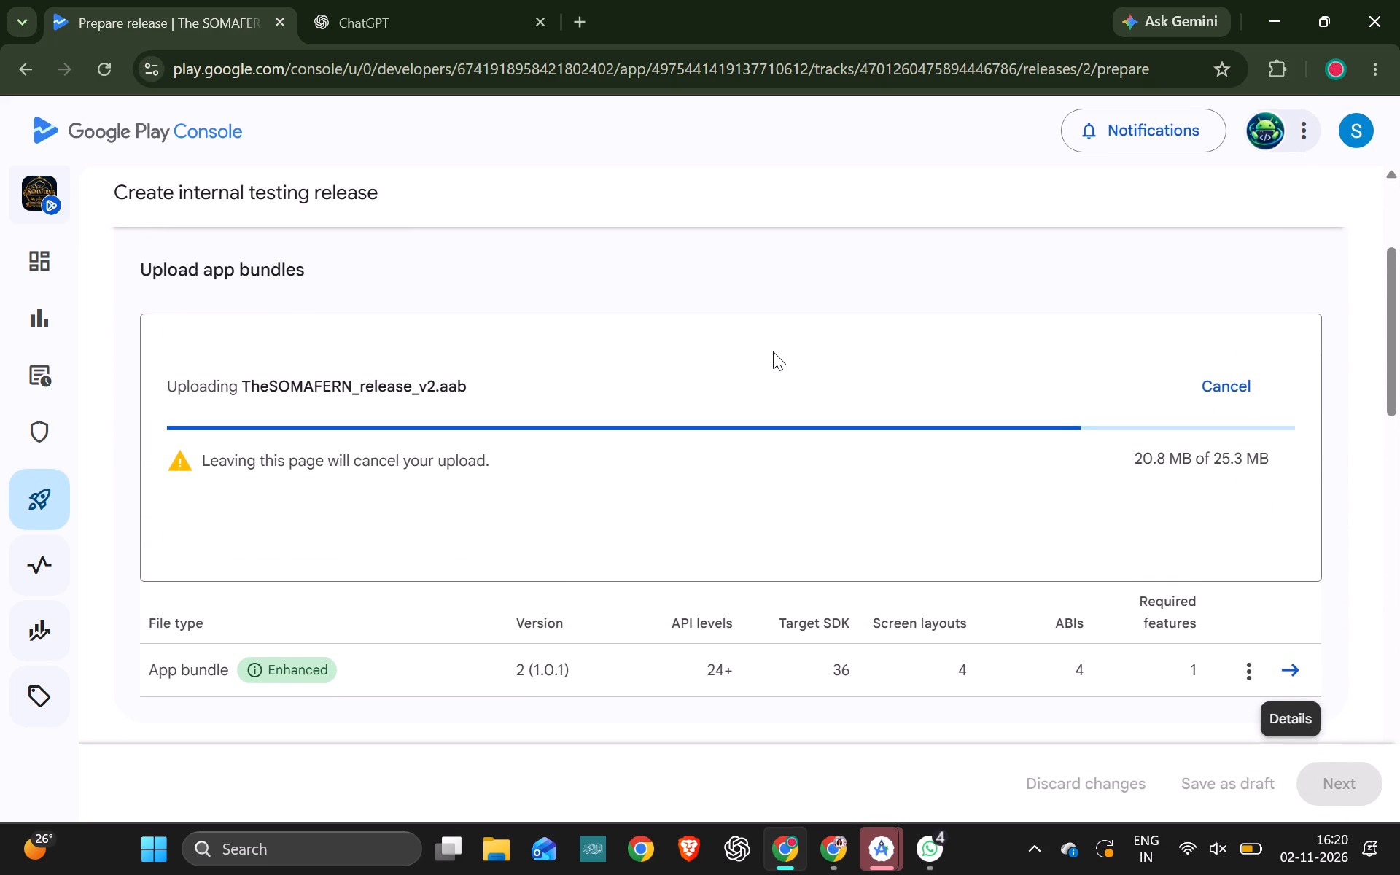
scroll(773, 351, "down", 4)
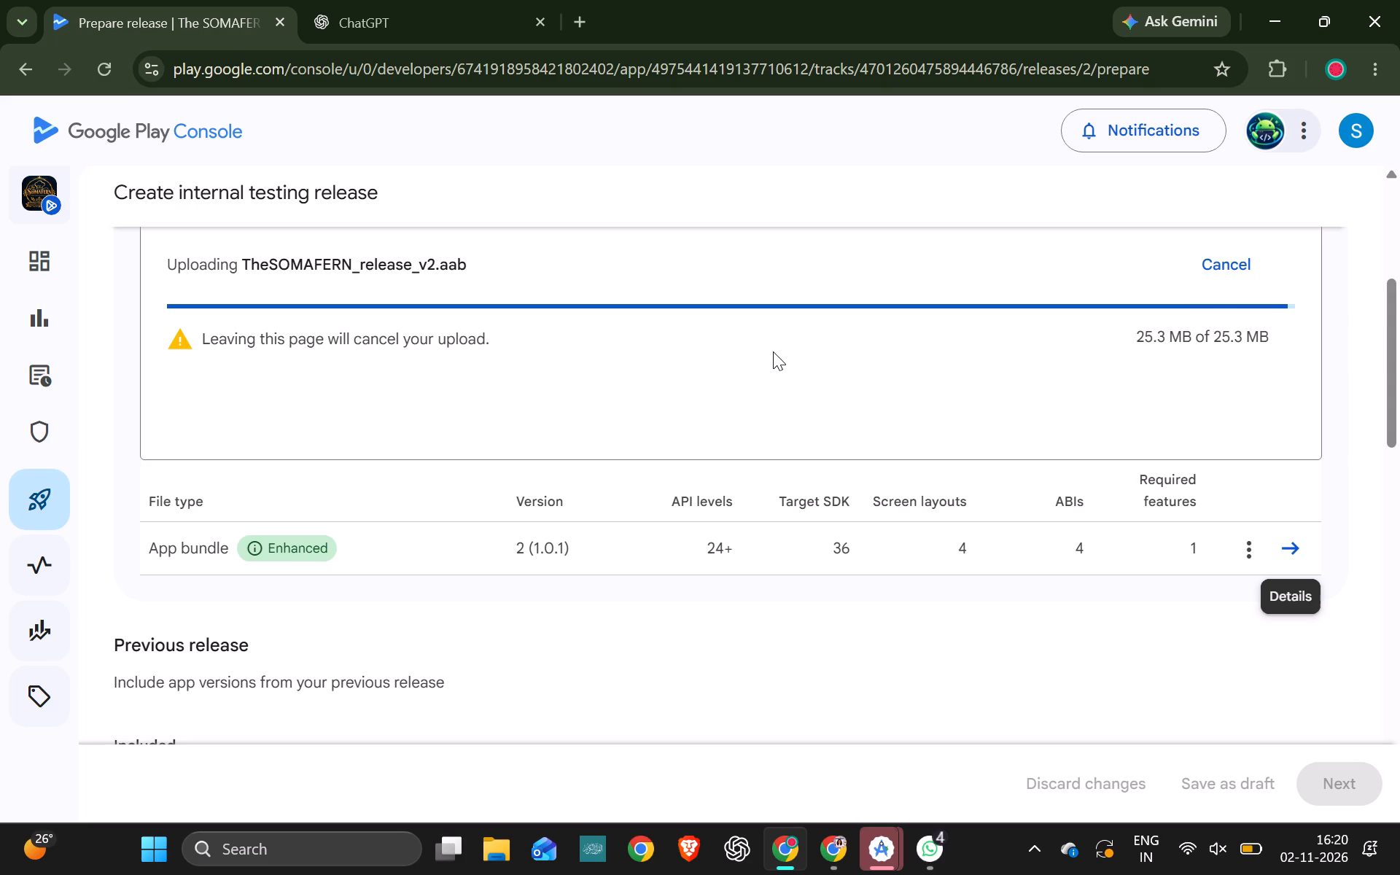
scroll(773, 351, "down", 6)
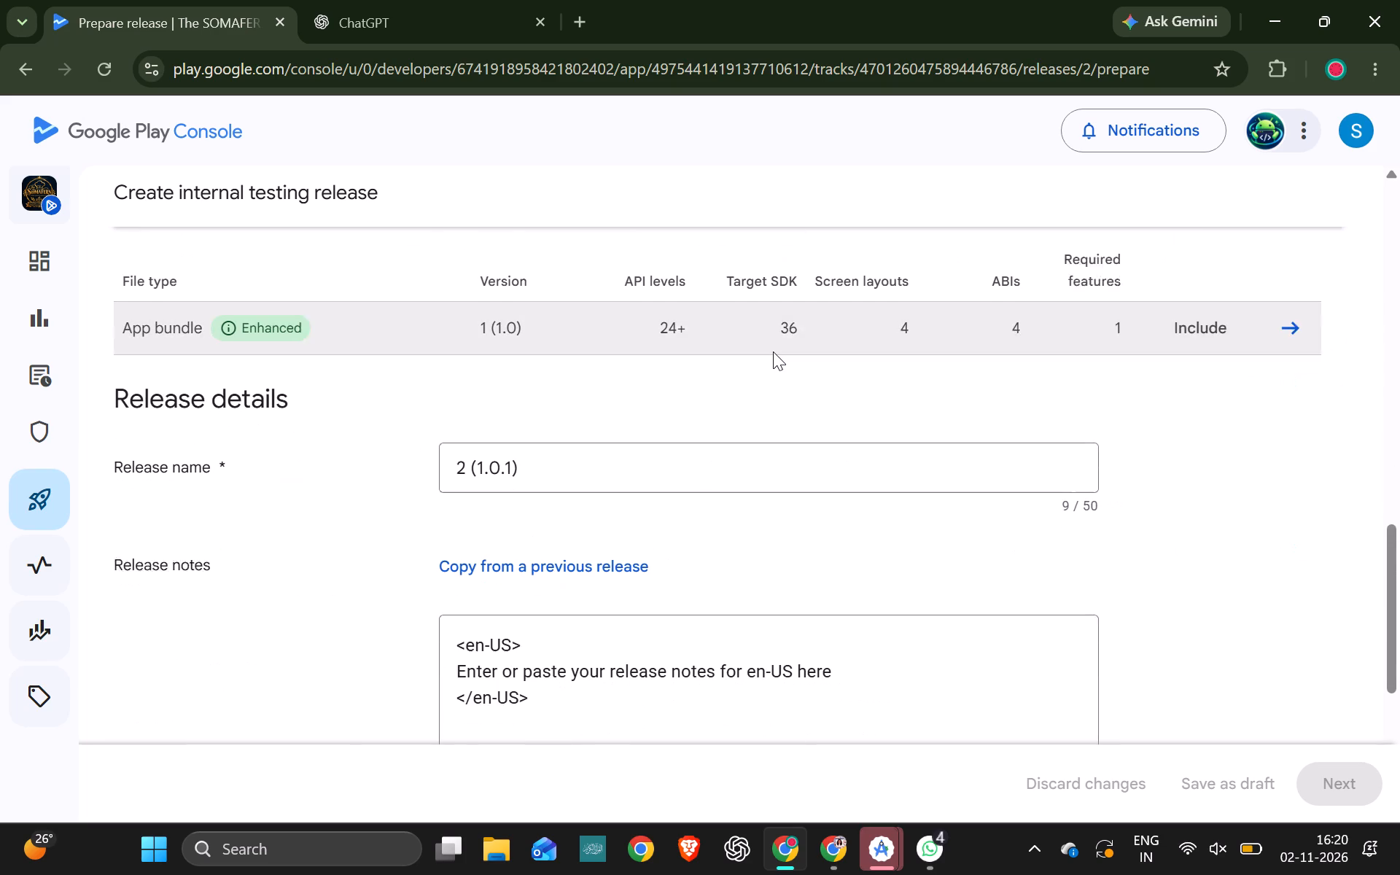
scroll(773, 351, "right", 1)
scroll(773, 351, "up", 6)
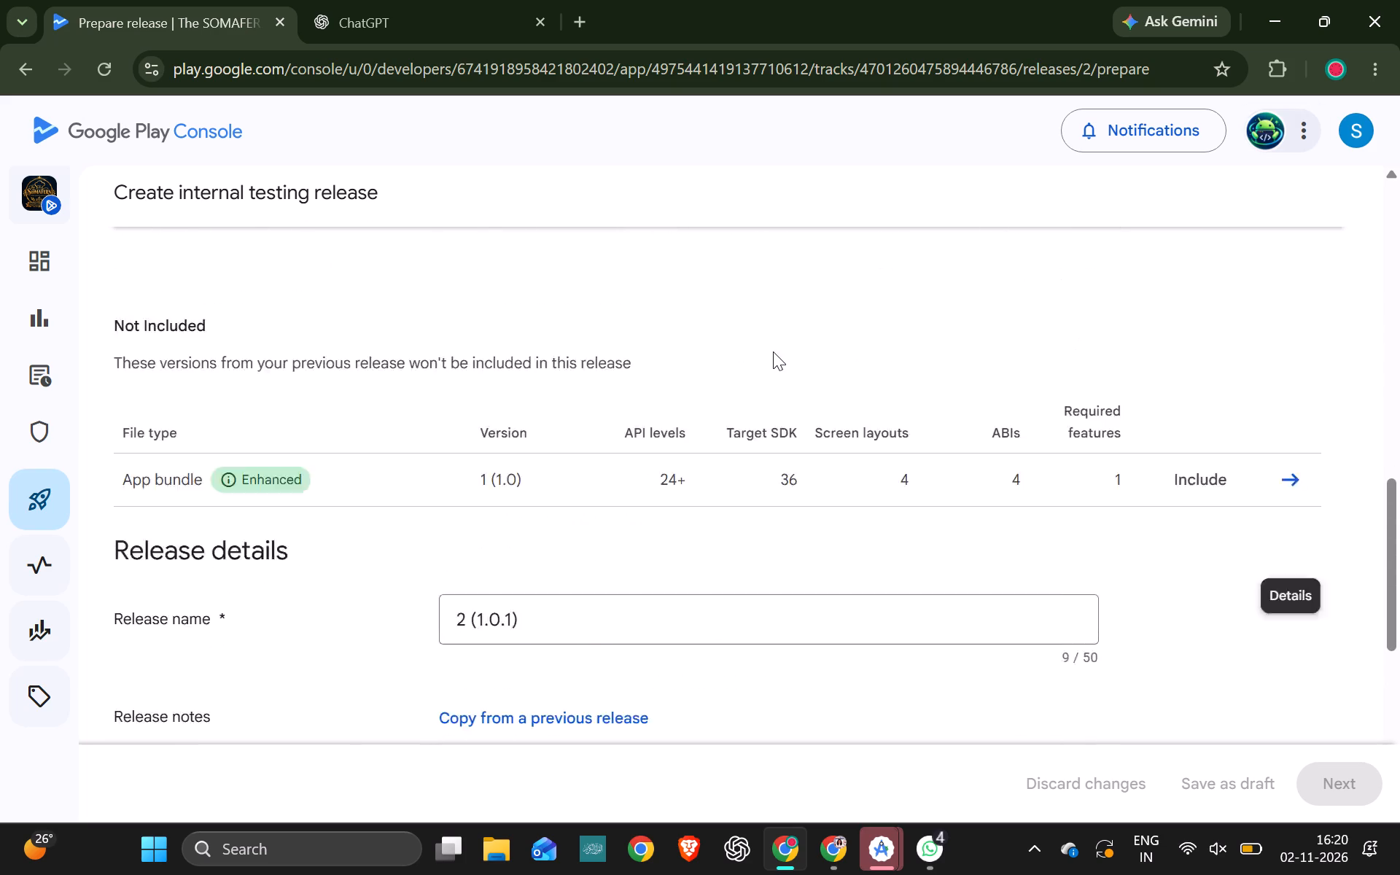
scroll(773, 351, "up", 1)
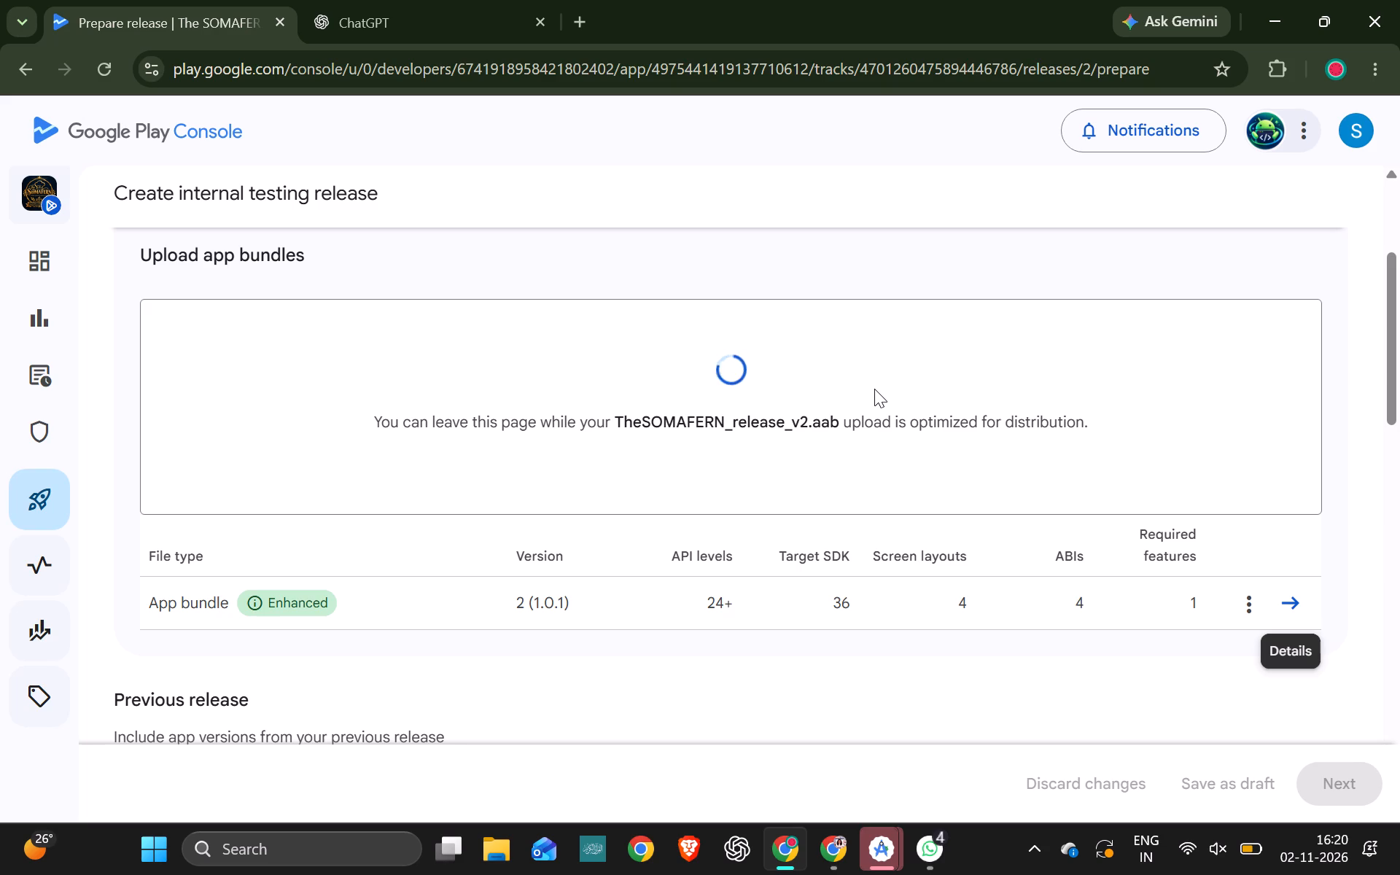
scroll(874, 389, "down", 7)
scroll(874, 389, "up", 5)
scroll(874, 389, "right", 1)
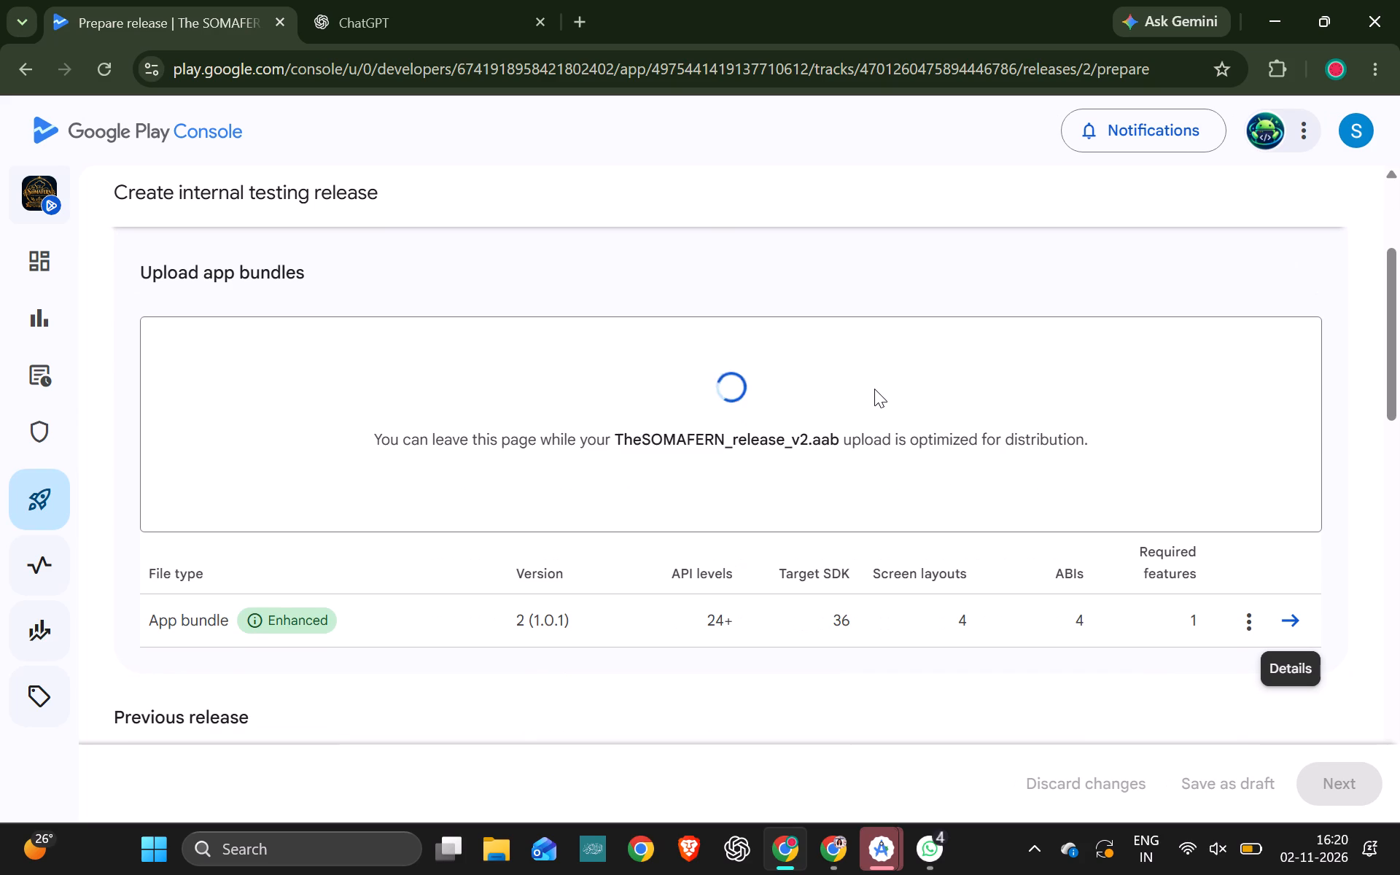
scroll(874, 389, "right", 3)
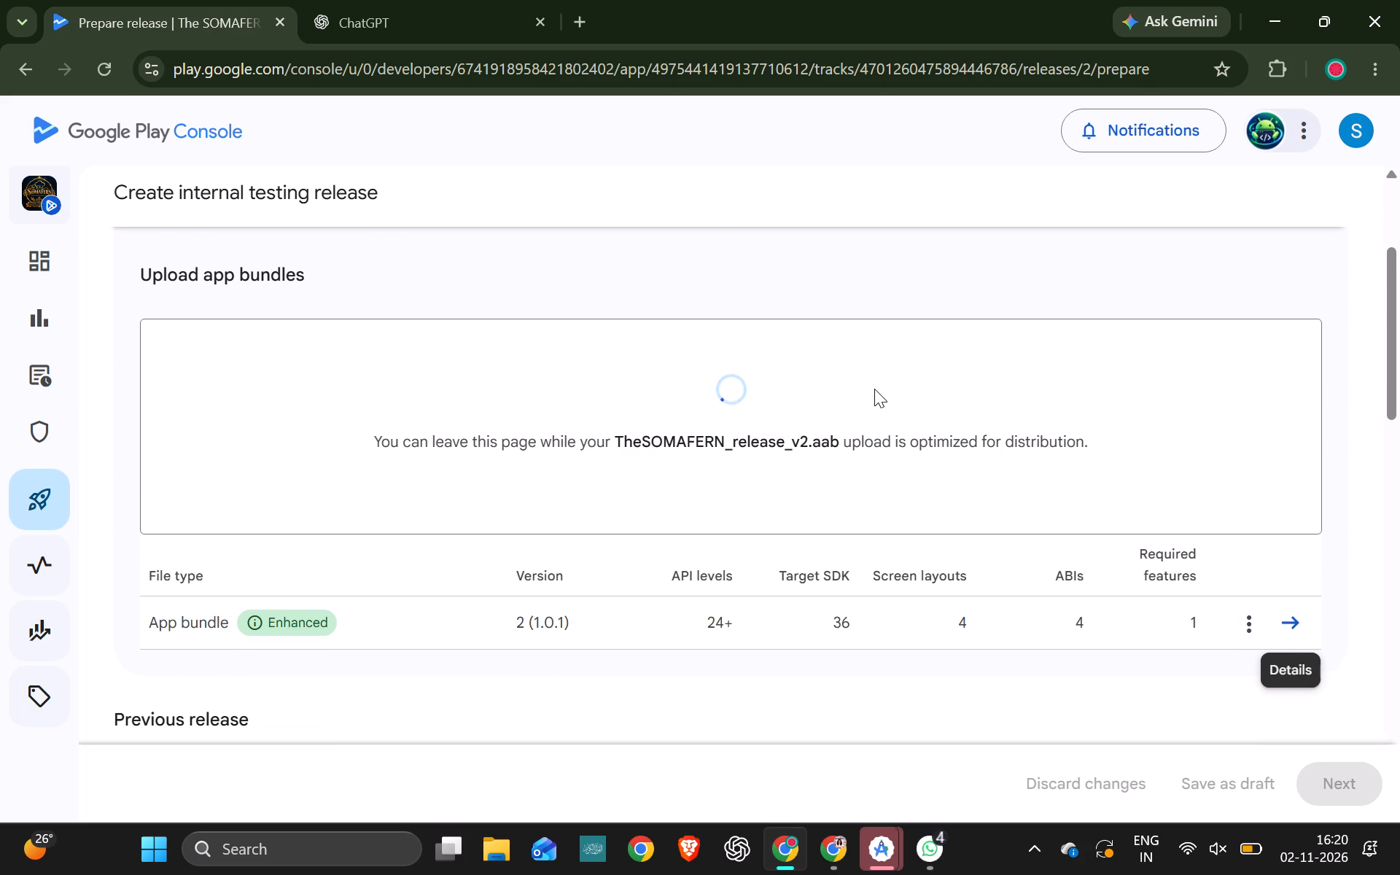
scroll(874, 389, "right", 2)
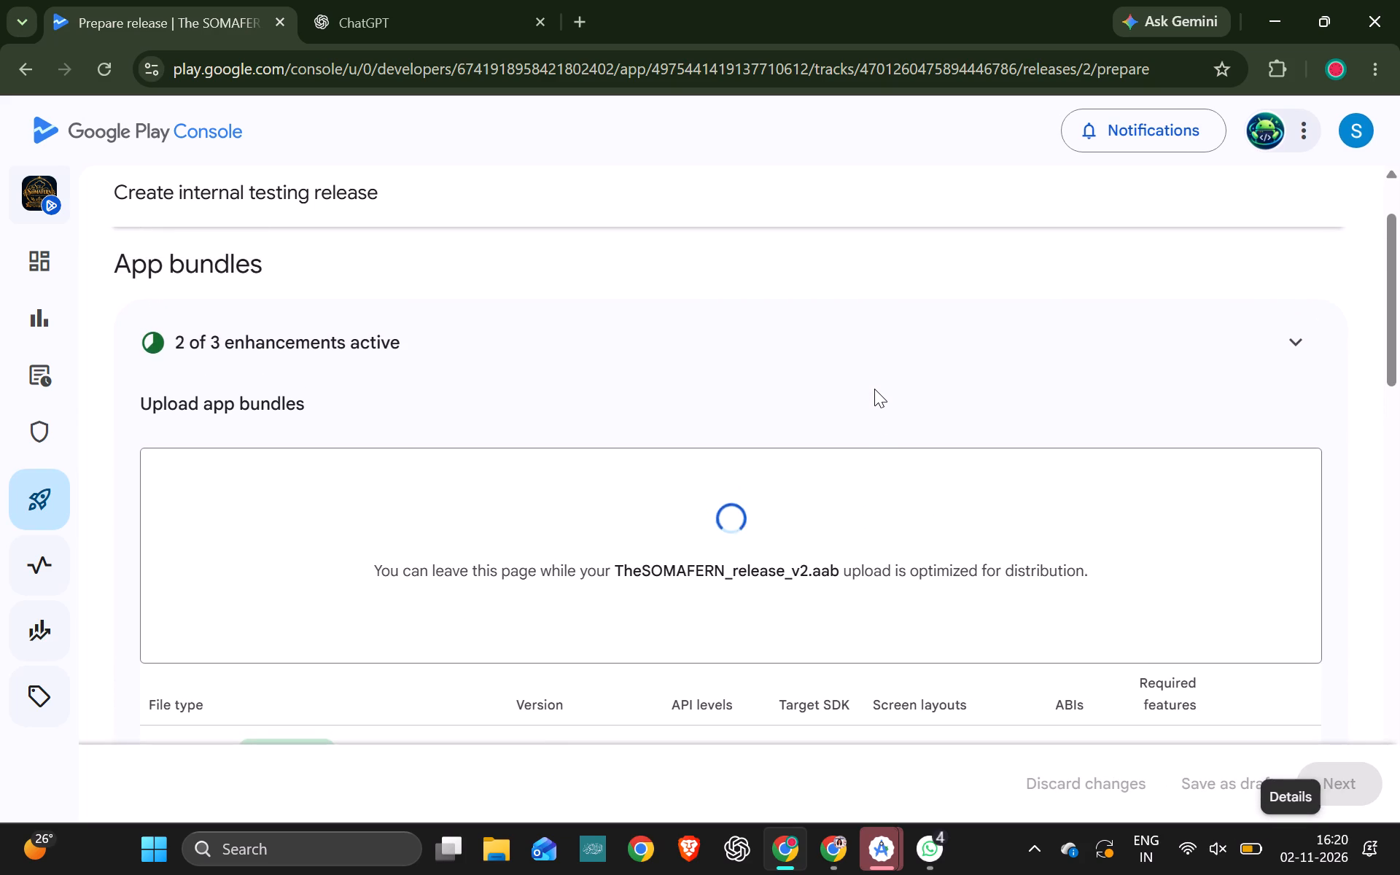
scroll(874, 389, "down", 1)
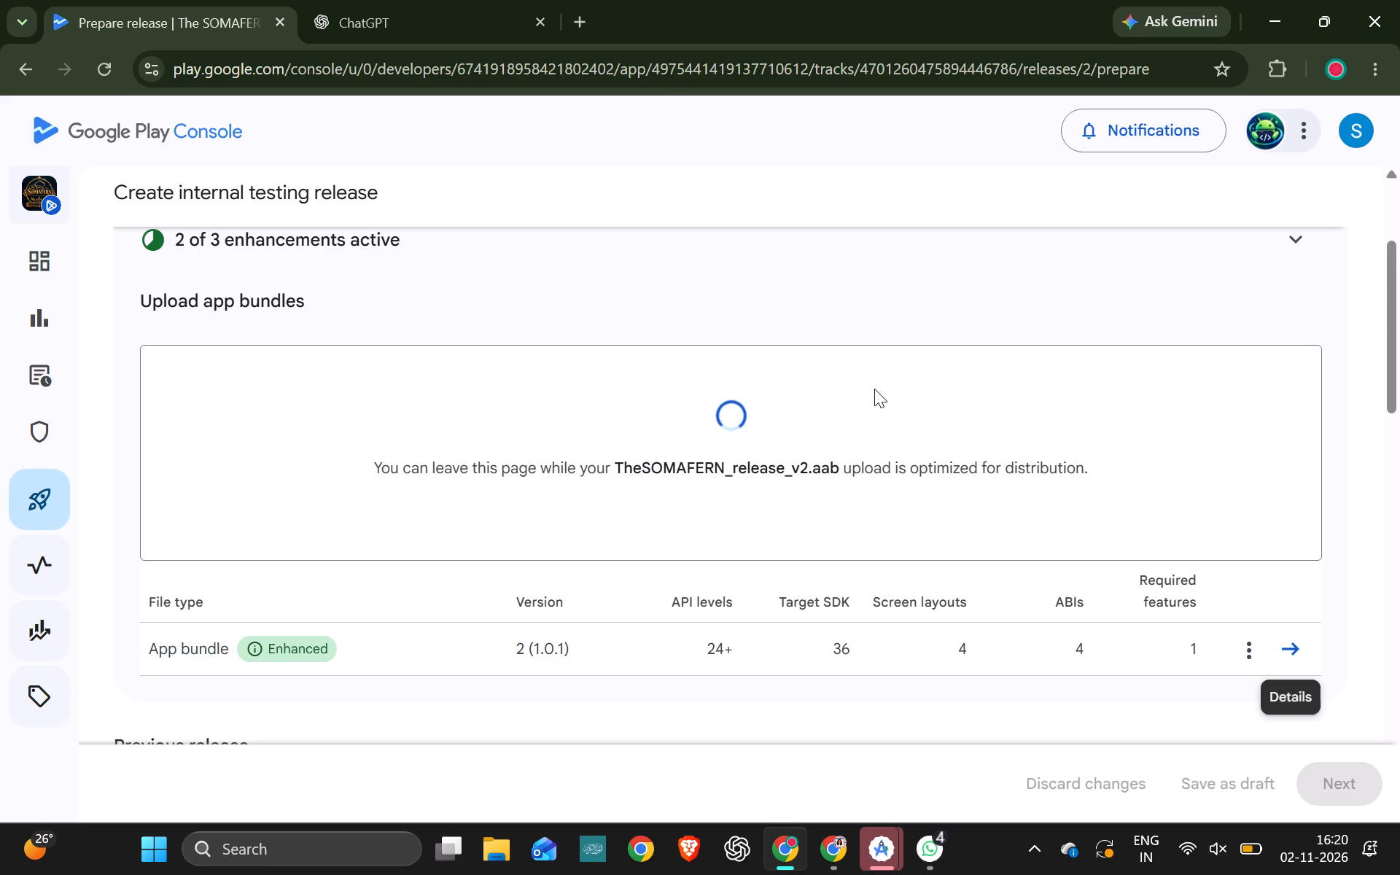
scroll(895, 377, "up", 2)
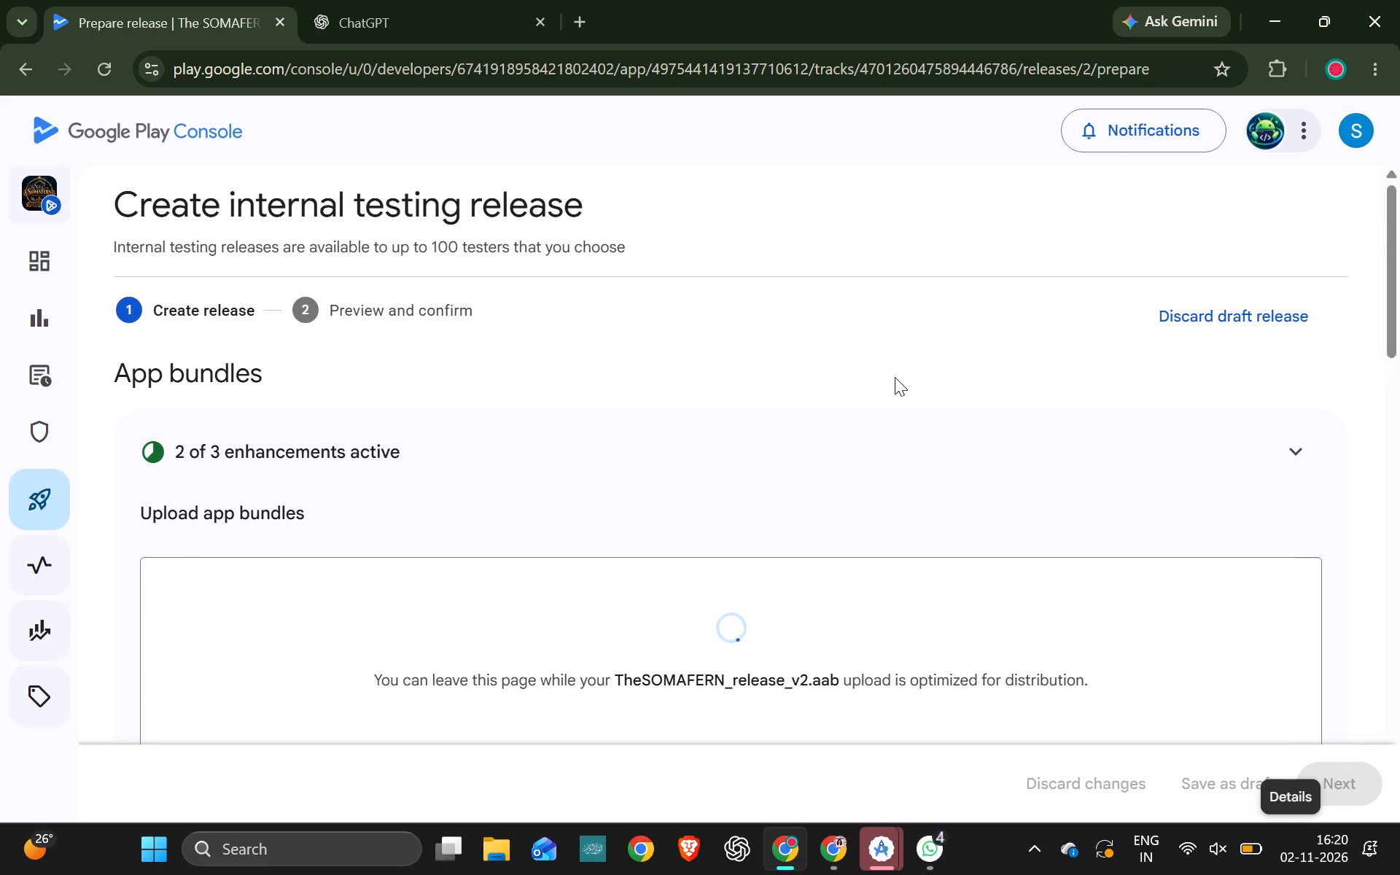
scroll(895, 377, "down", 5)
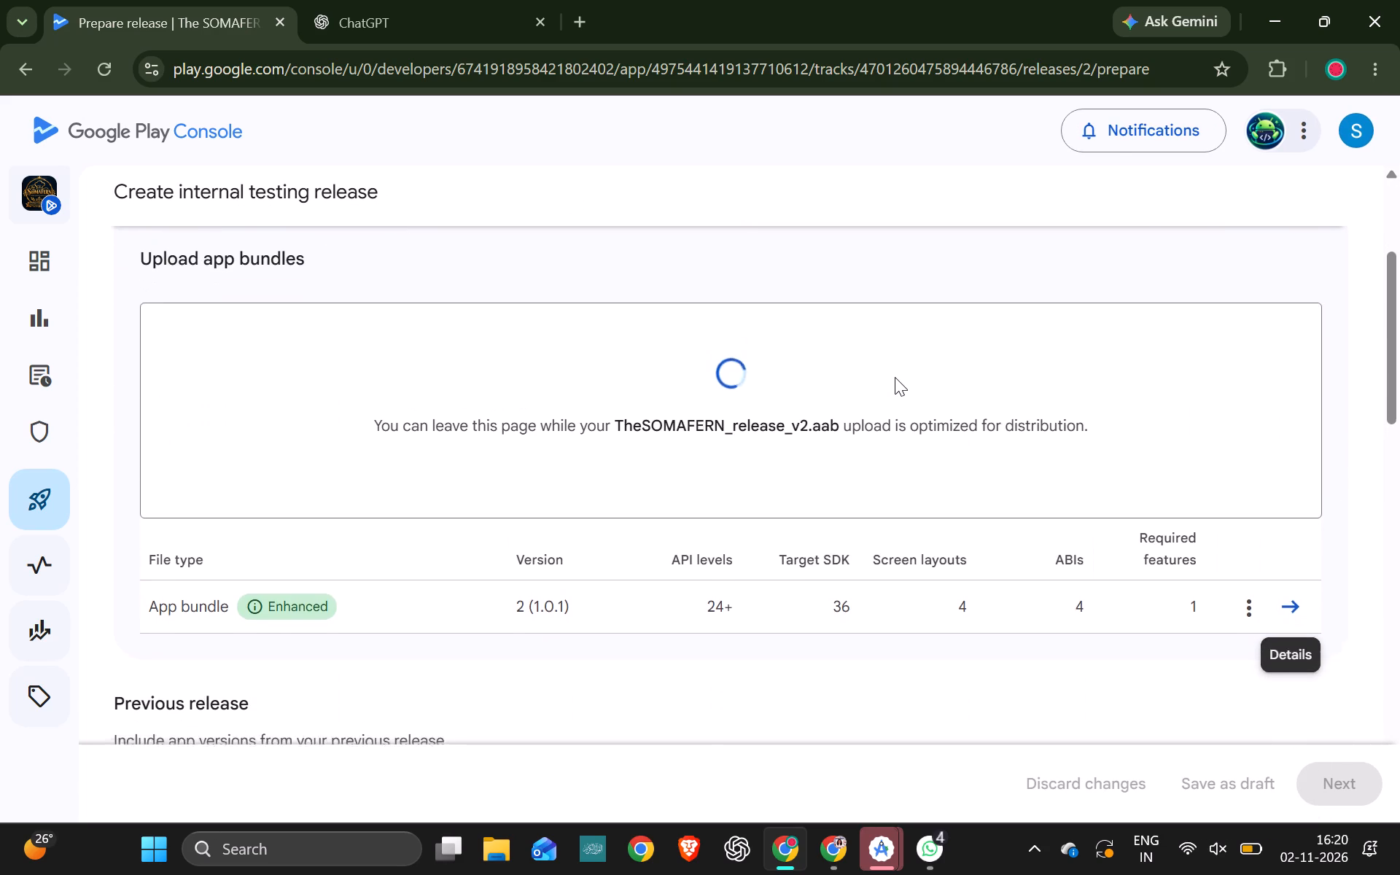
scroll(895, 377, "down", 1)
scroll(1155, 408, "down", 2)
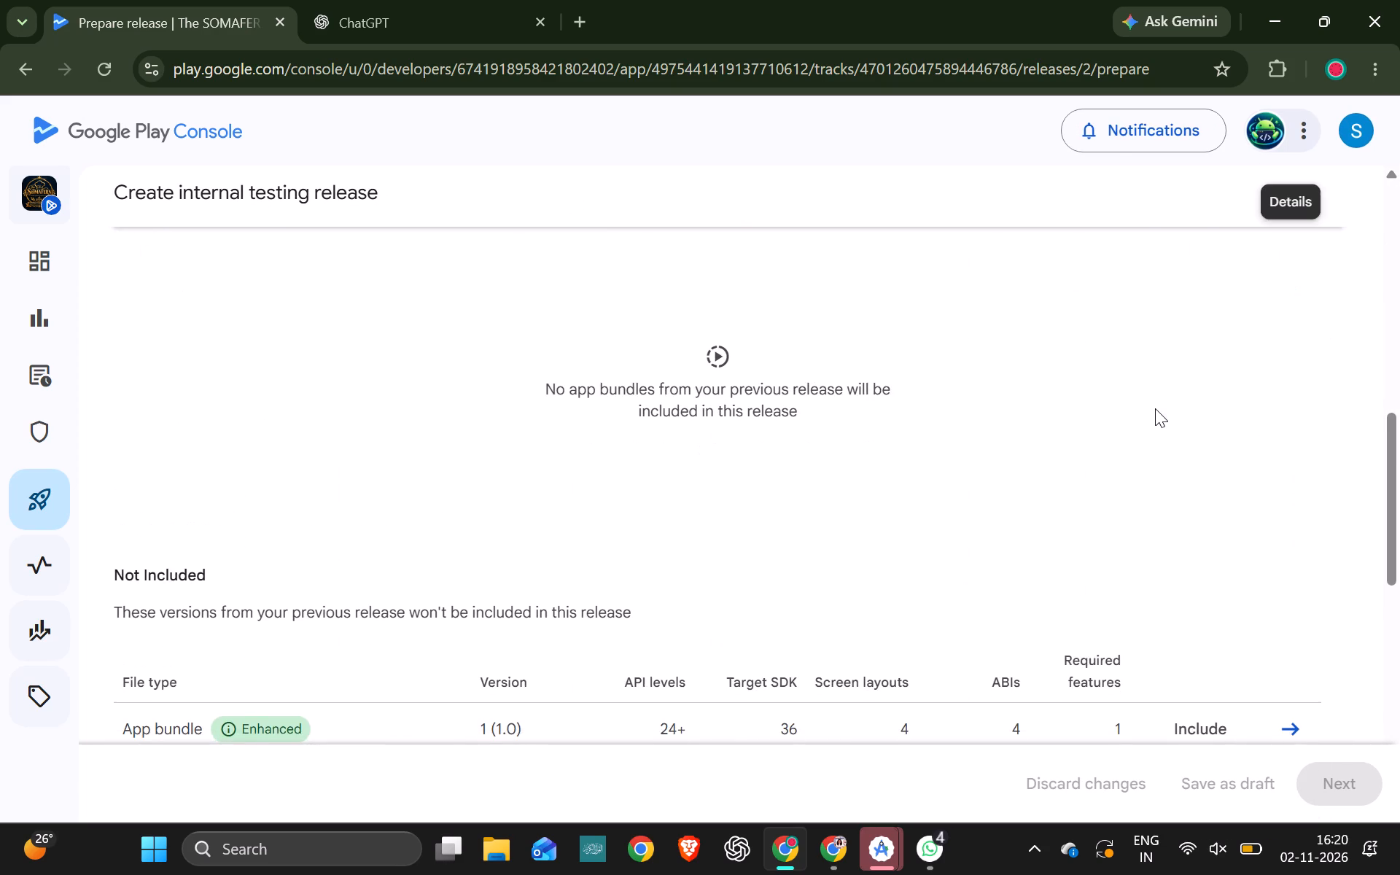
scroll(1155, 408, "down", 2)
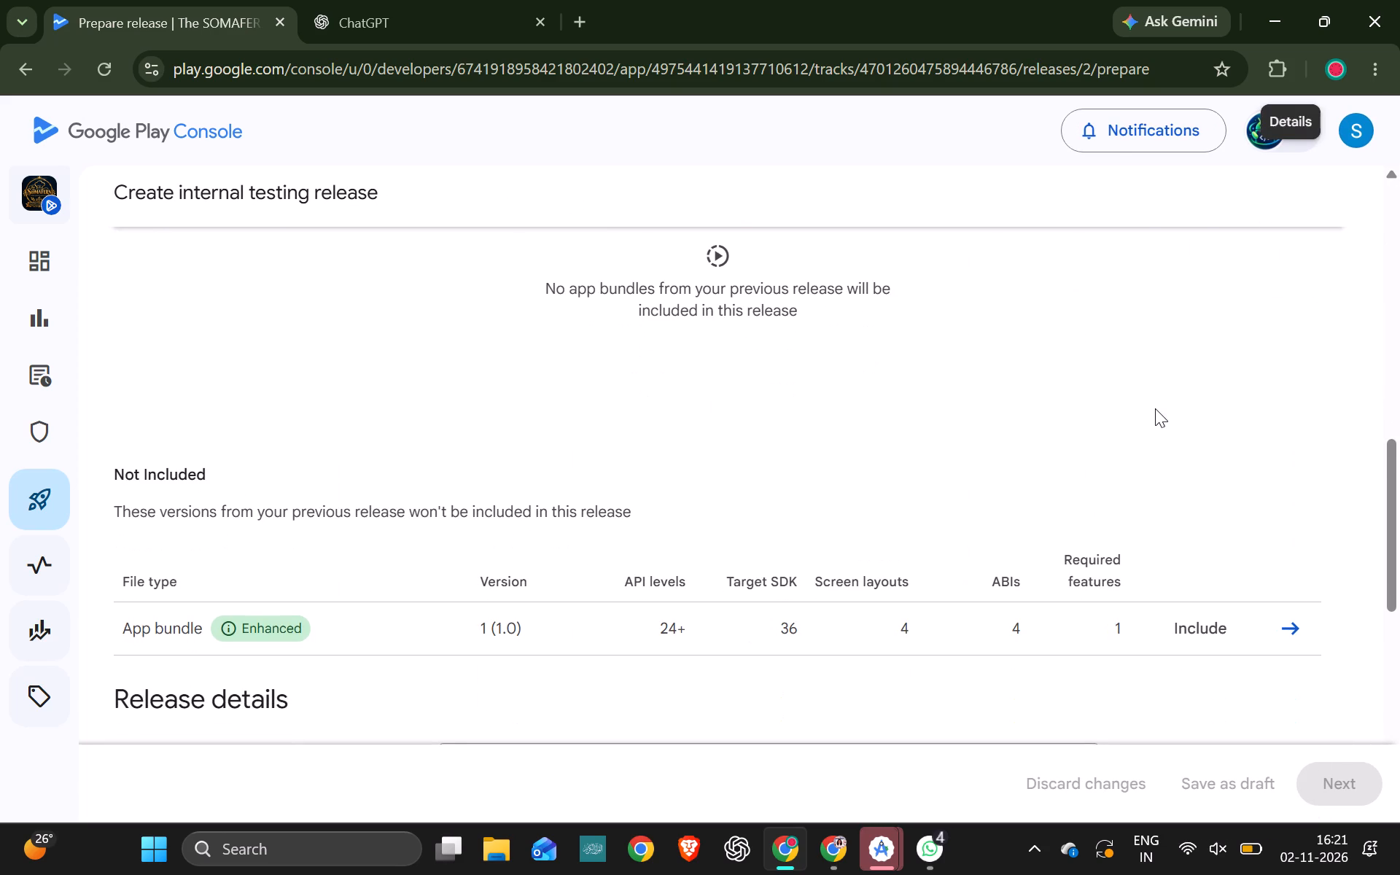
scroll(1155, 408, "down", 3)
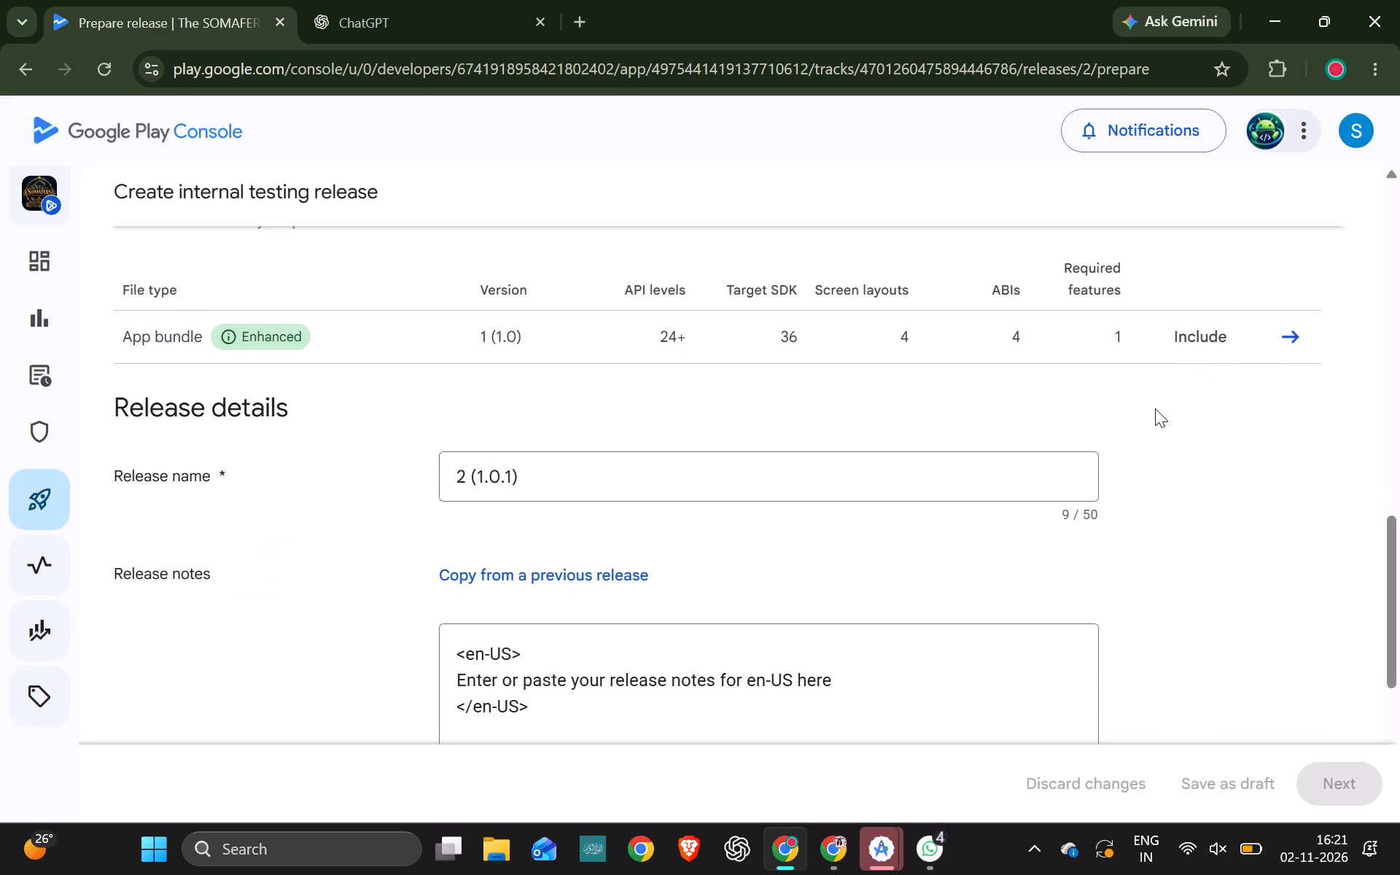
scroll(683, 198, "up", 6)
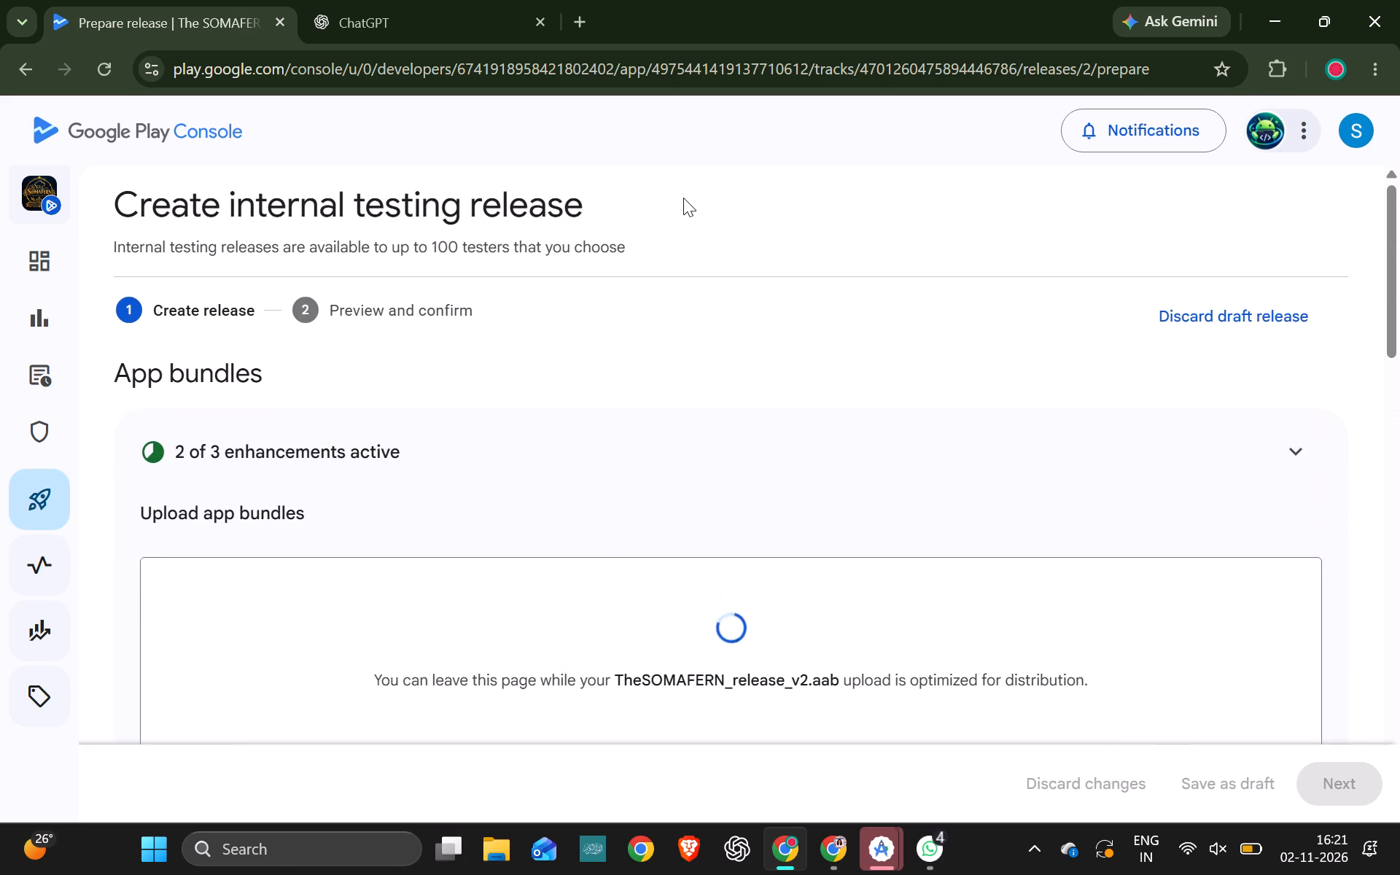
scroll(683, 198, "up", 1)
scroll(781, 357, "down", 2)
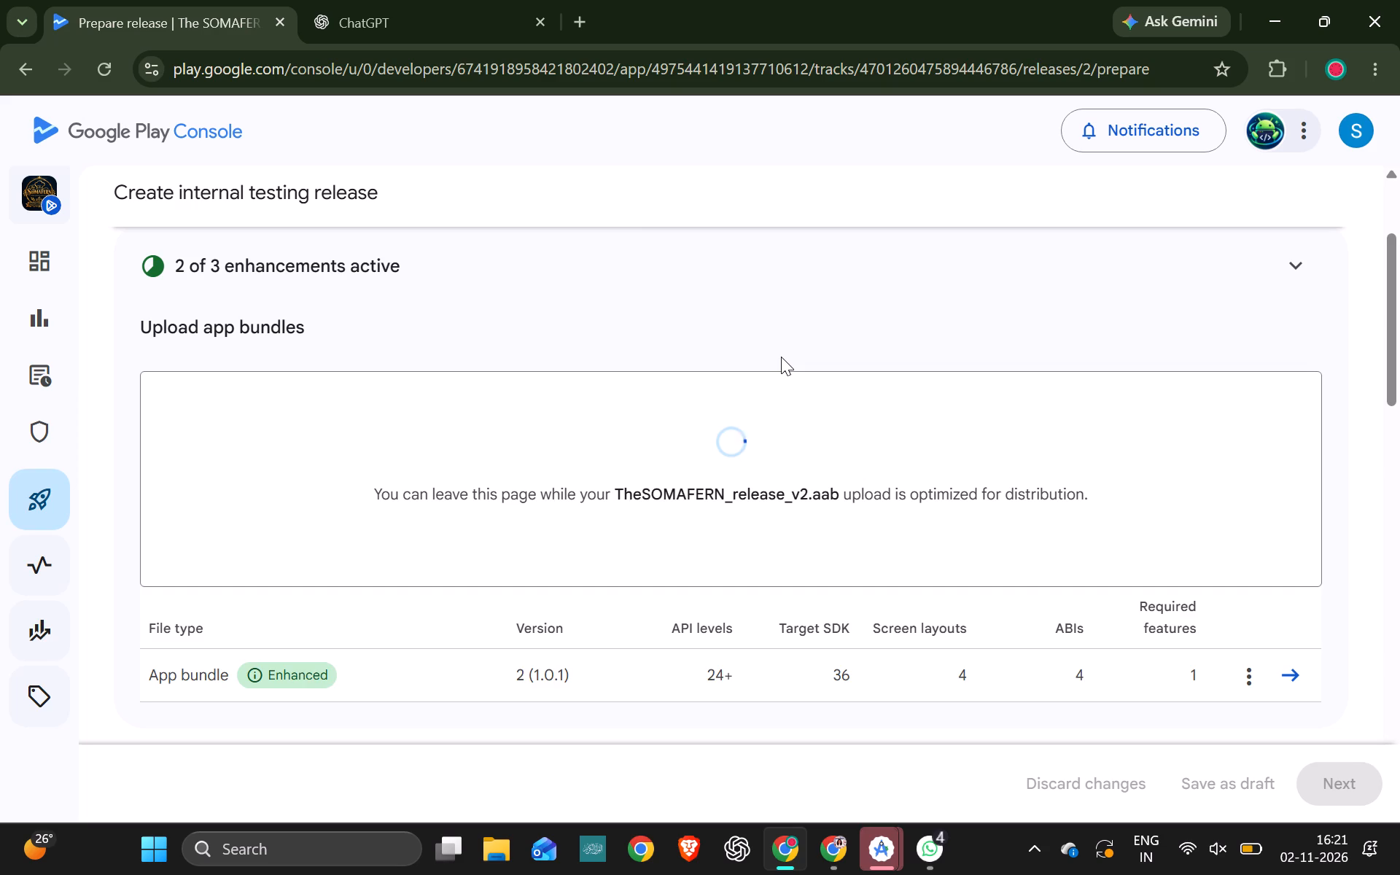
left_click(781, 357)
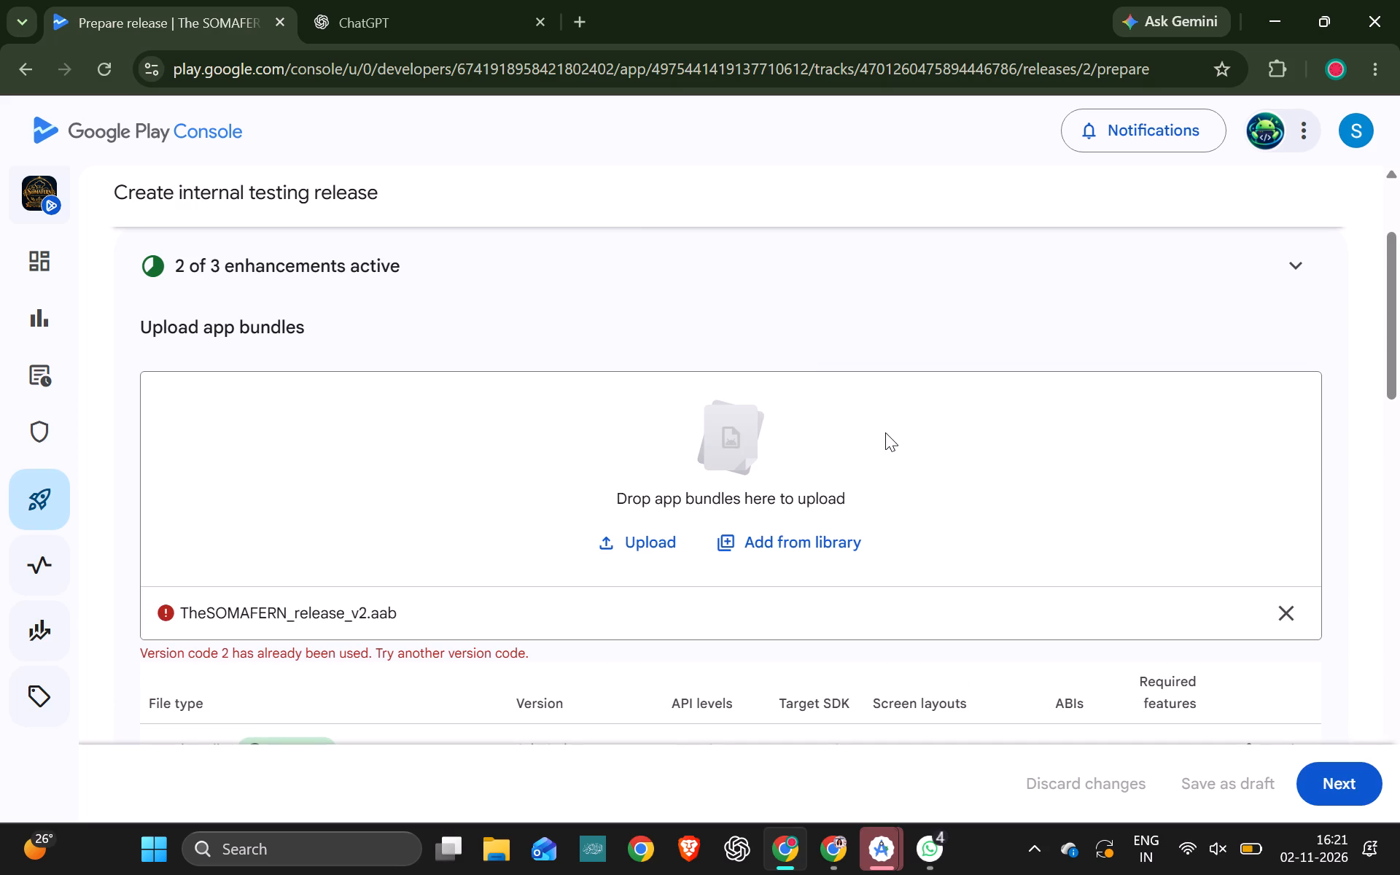
Dismiss the rejected TheSOMAFERN_release_v2.aab upload entry and advance the release to the Preview and confirm stage.
scroll(964, 514, "down", 1)
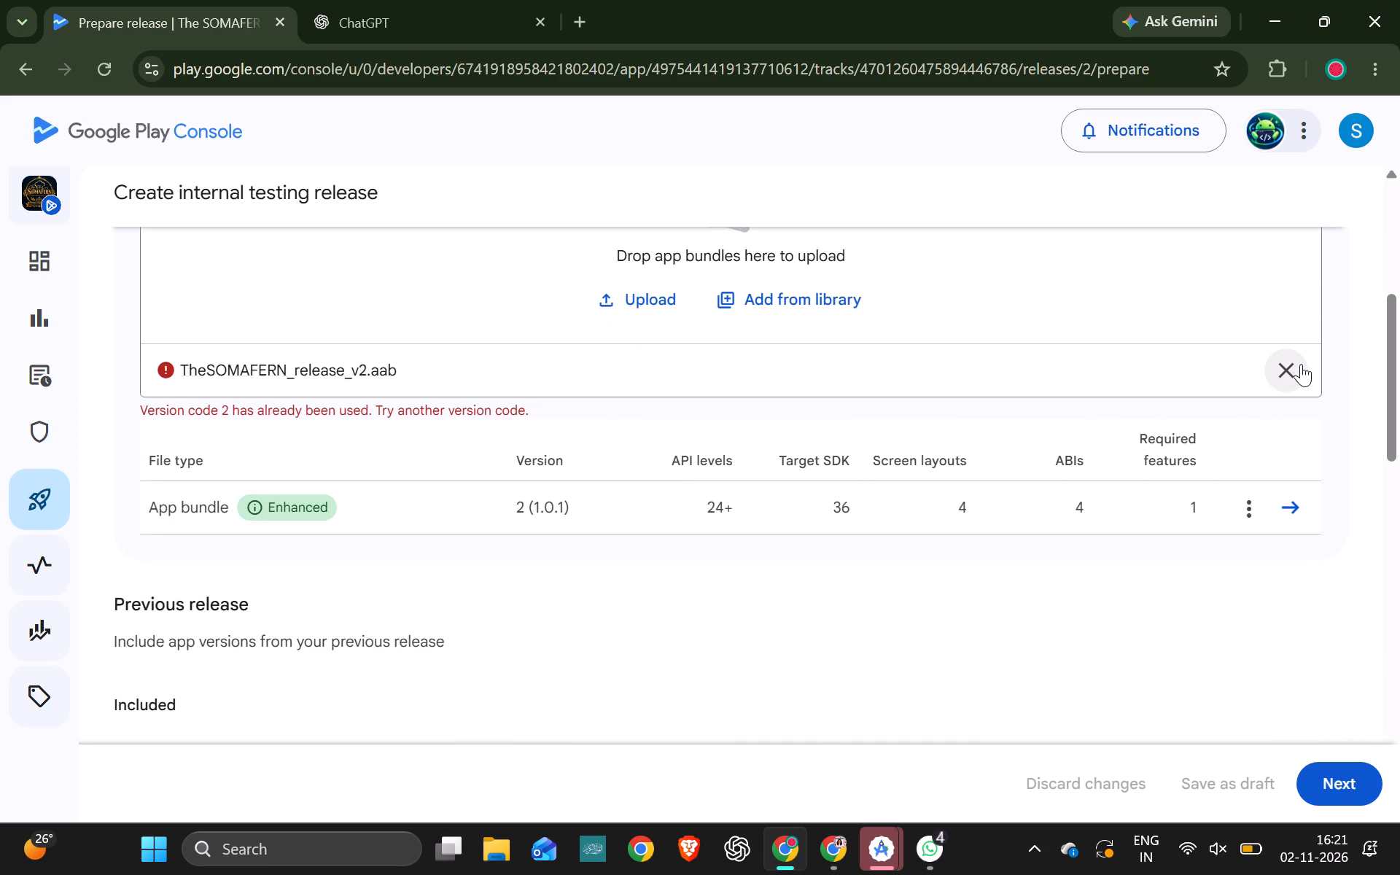
left_click(1301, 364)
left_click(1321, 774)
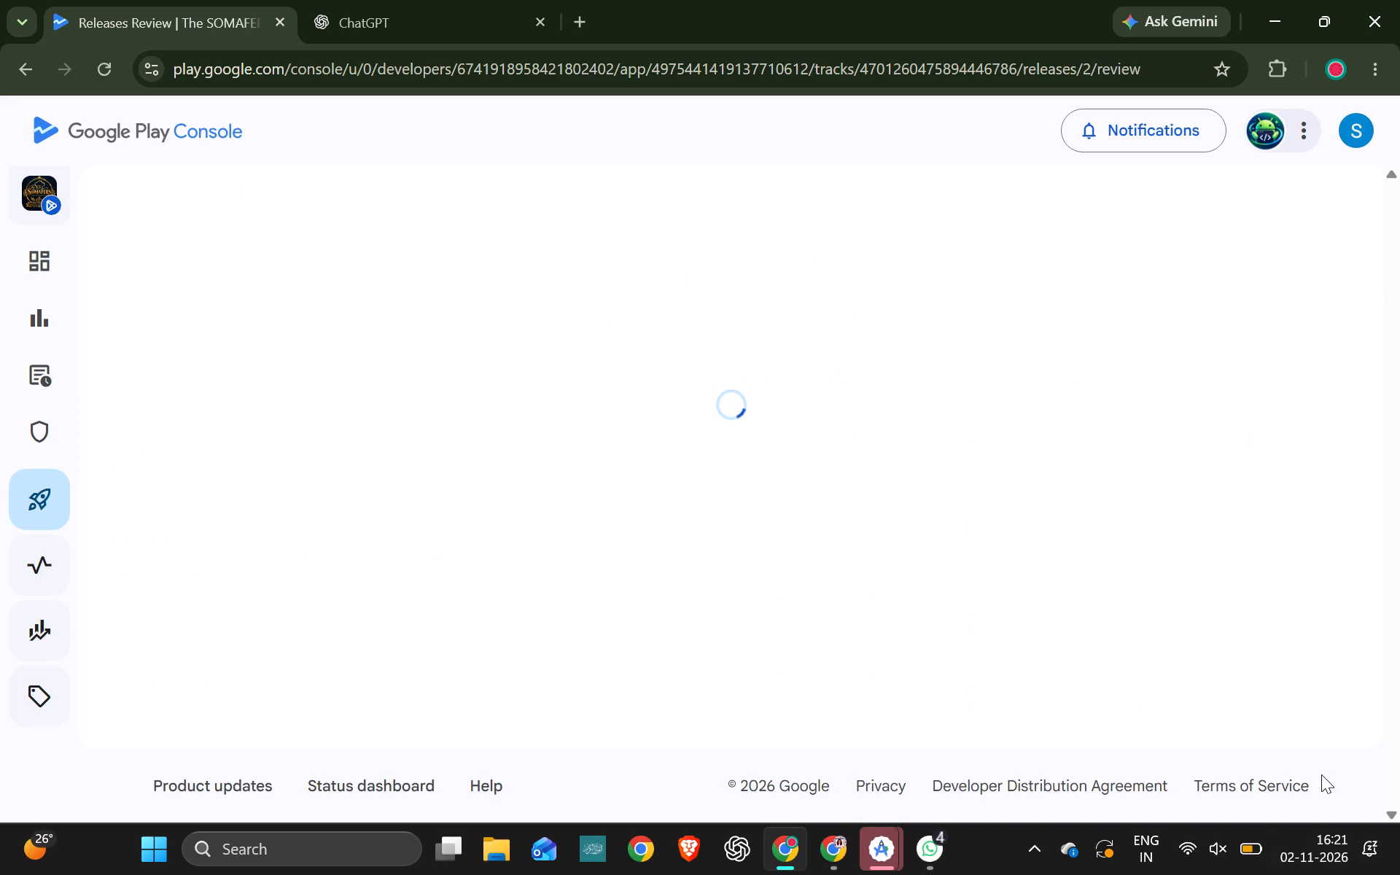
Save and publish the 2 (1.0.1) internal testing release on Google Play.
scroll(1086, 658, "down", 3)
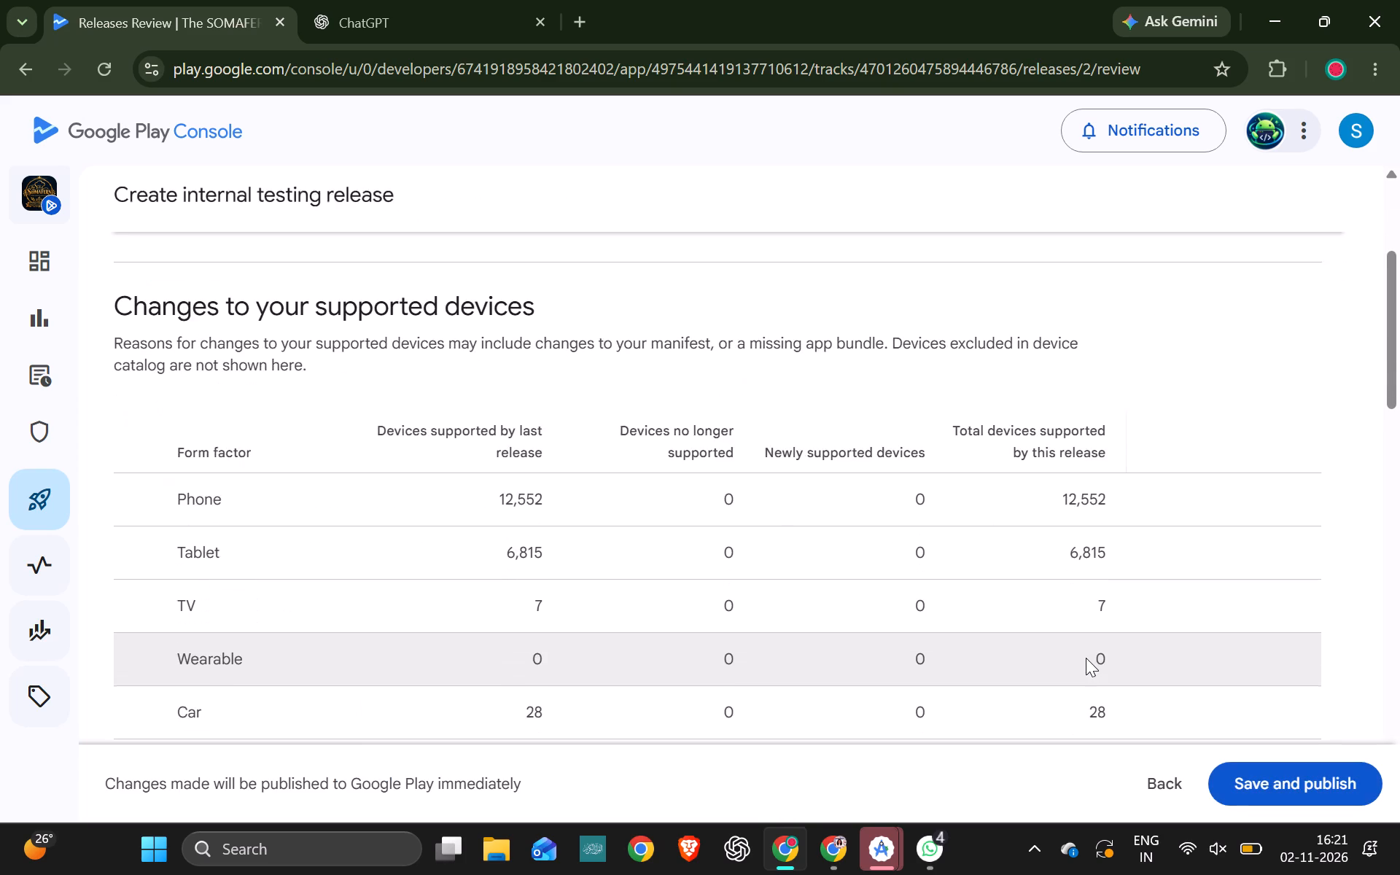
scroll(1086, 658, "down", 9)
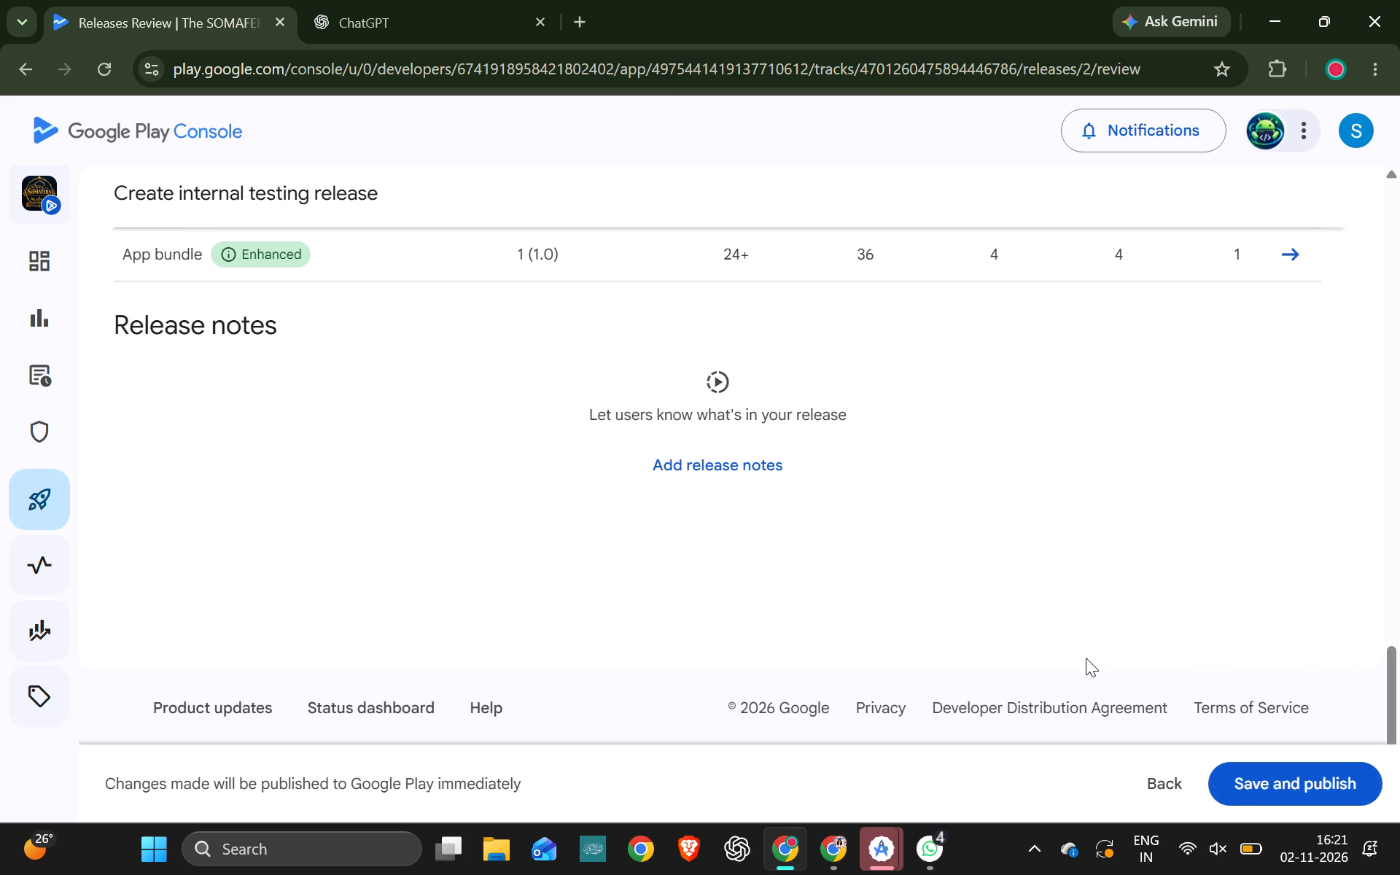
left_click(1320, 783)
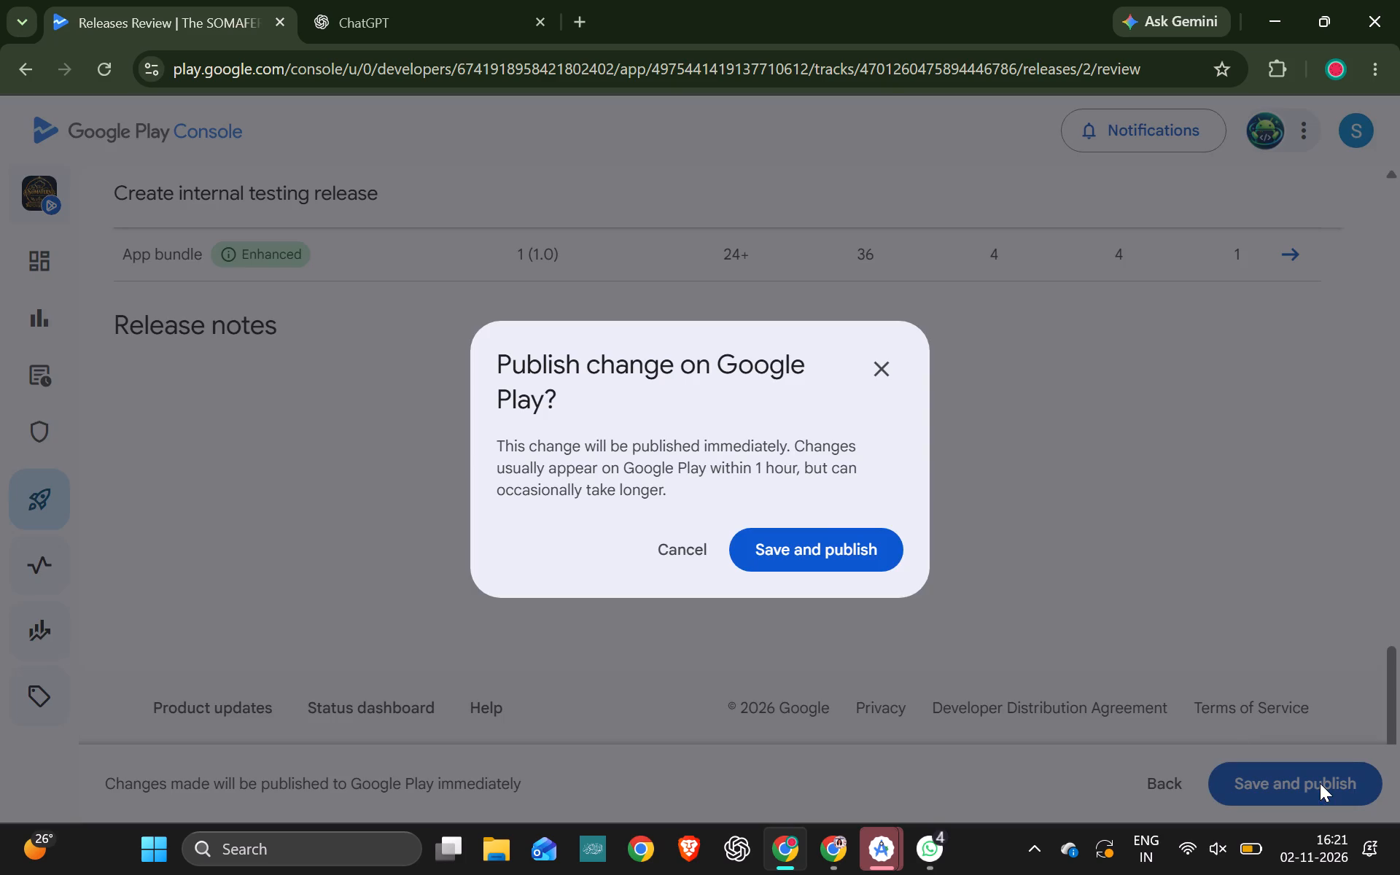
left_click(819, 541)
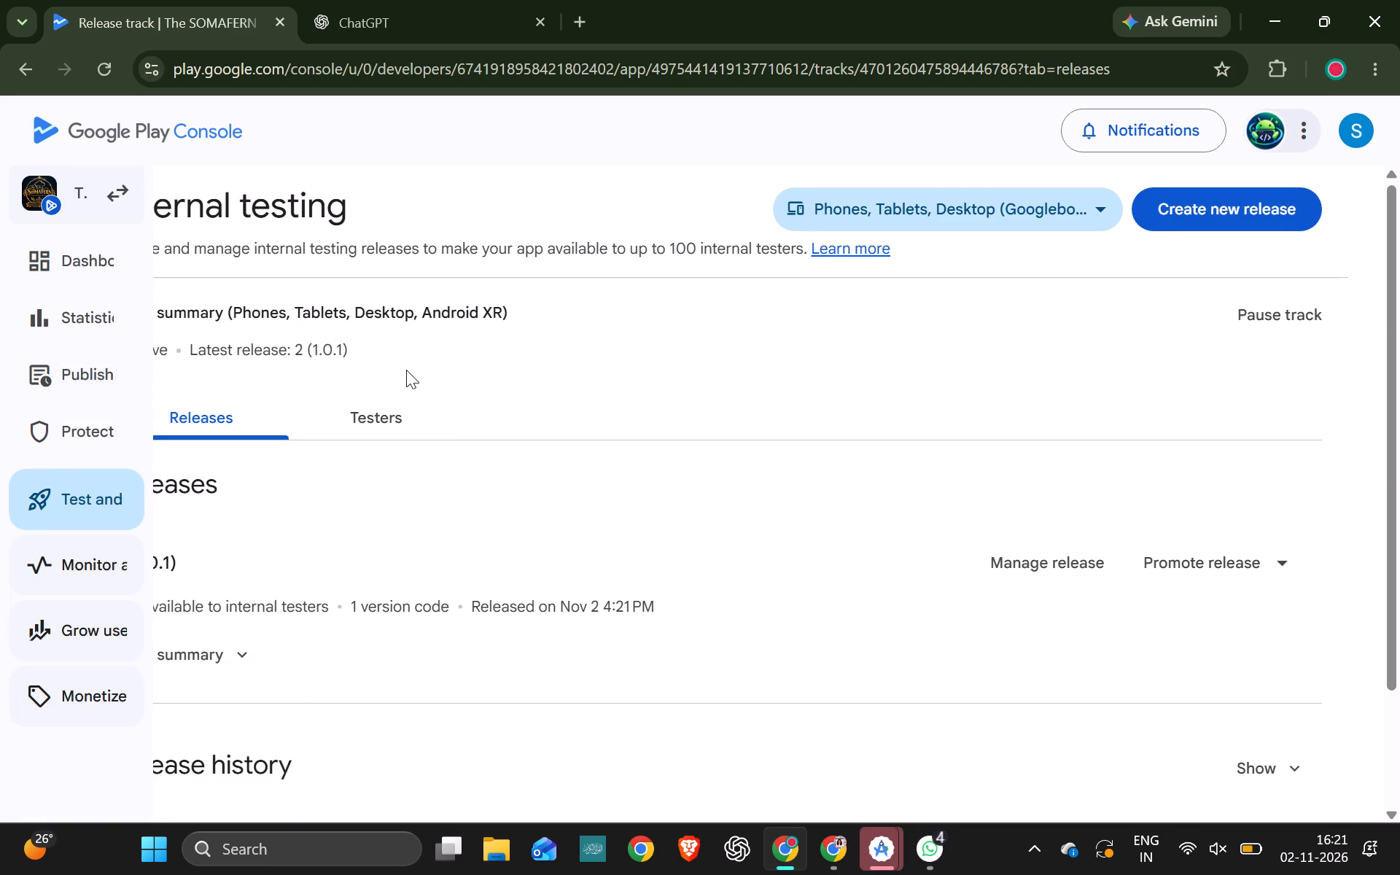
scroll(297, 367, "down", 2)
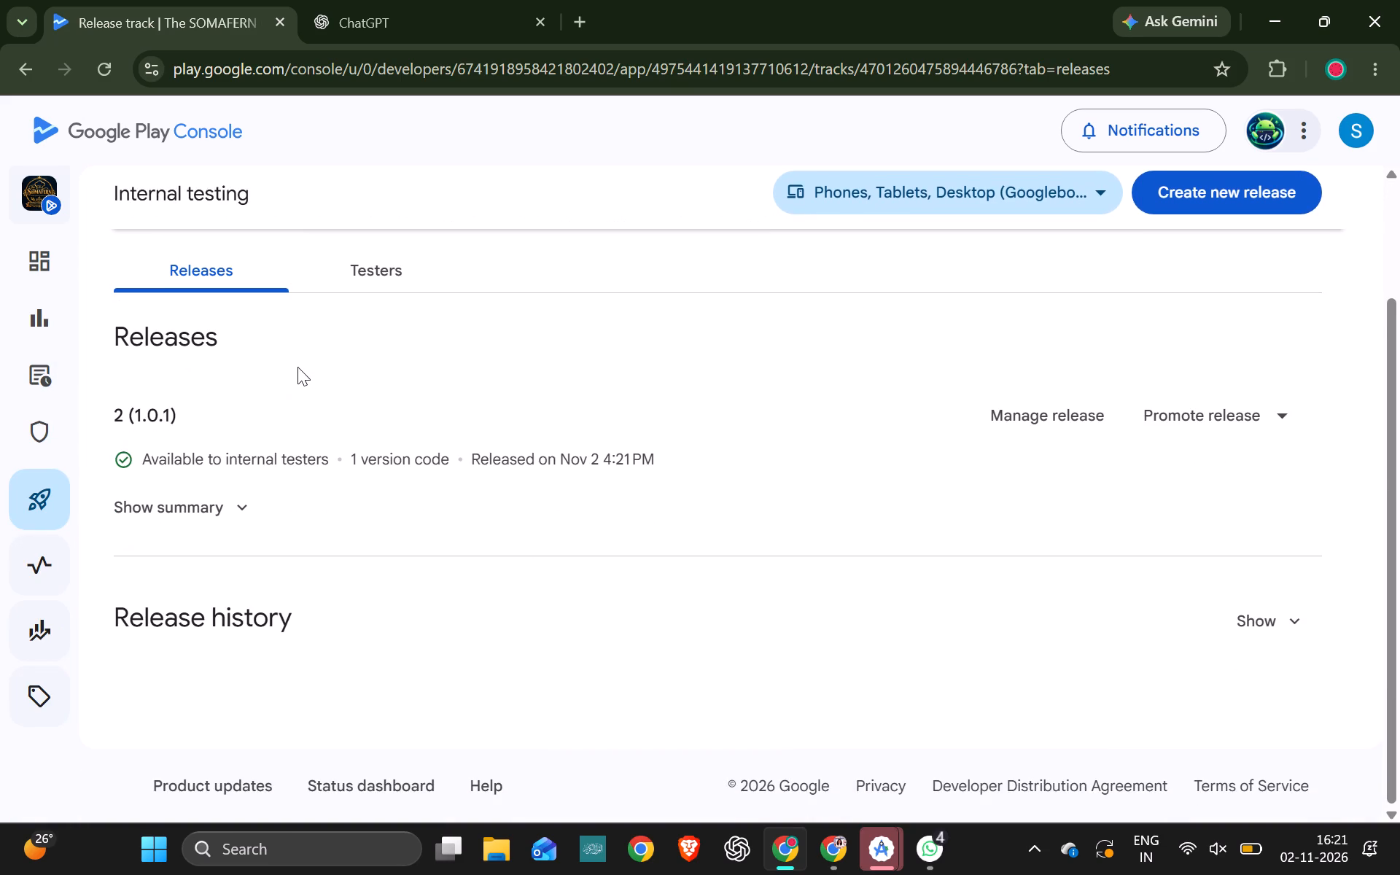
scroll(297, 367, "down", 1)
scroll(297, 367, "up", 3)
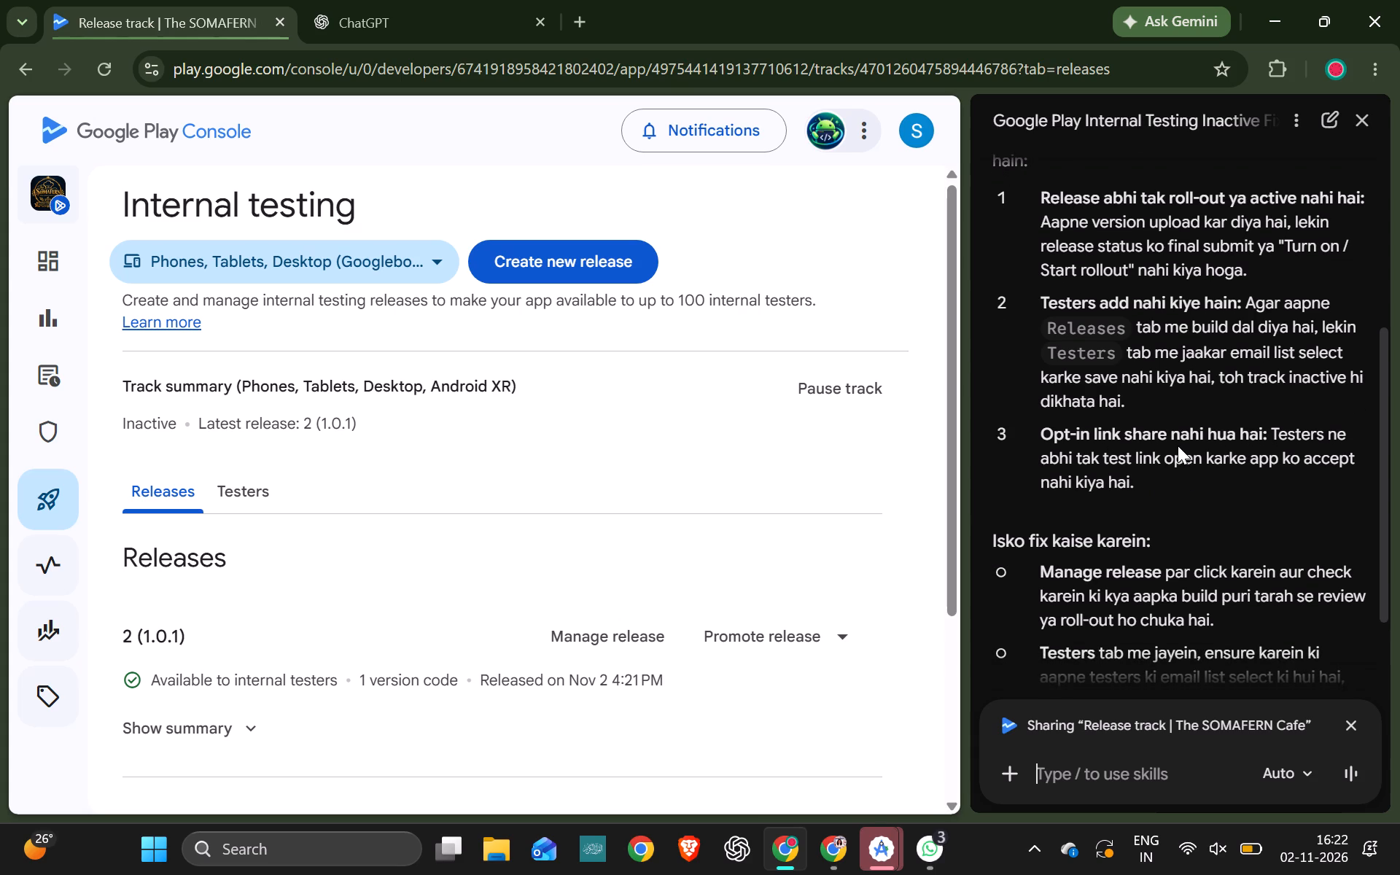
scroll(1178, 446, "down", 3)
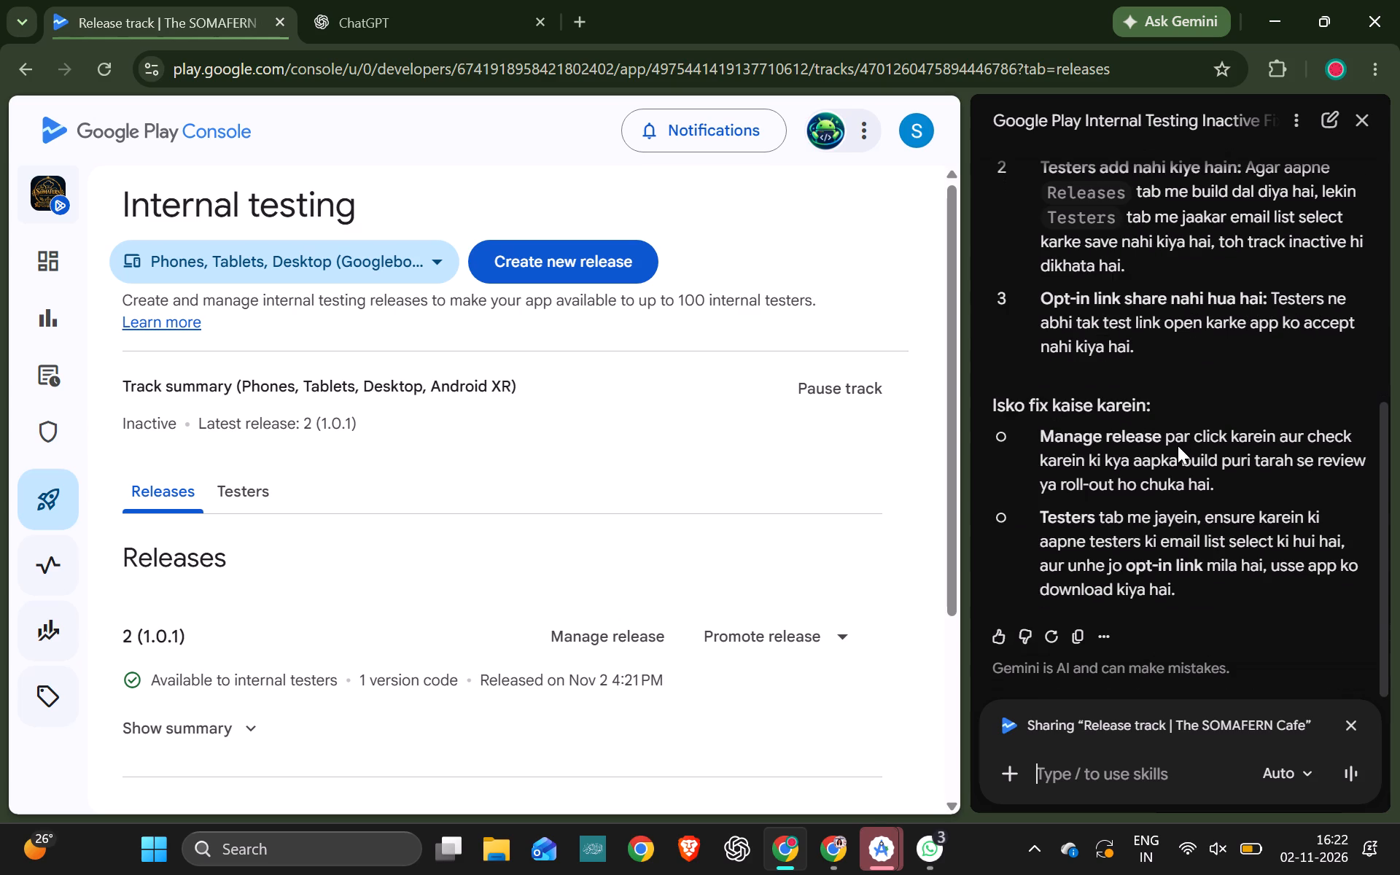
scroll(1178, 446, "down", 1)
left_click(1372, 117)
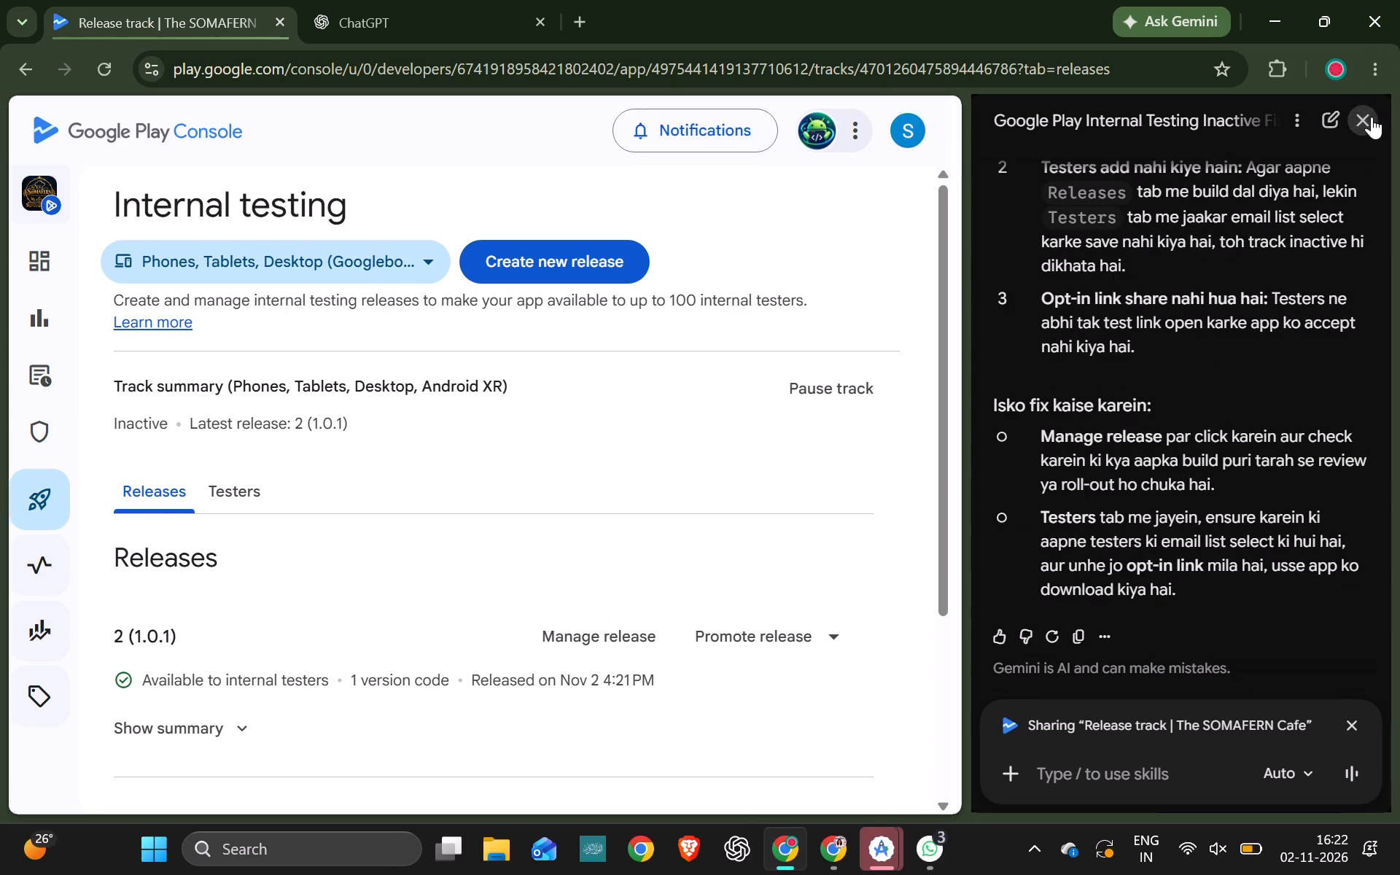
Create a tester email list named Sana for internal testing, add the tester's email address to it, and save the list.
scroll(224, 494, "down", 1)
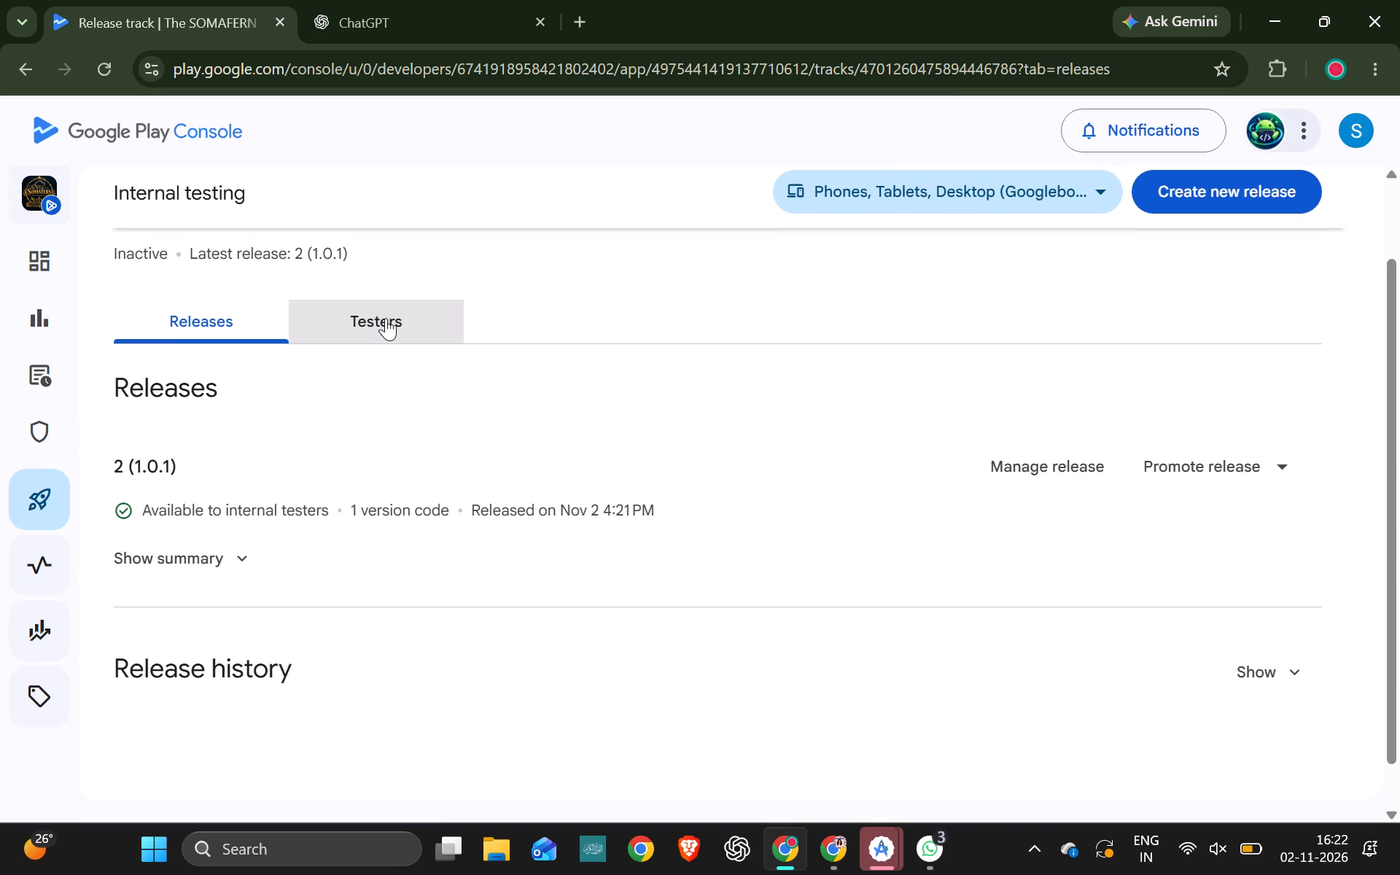
left_click(386, 318)
scroll(366, 483, "down", 1)
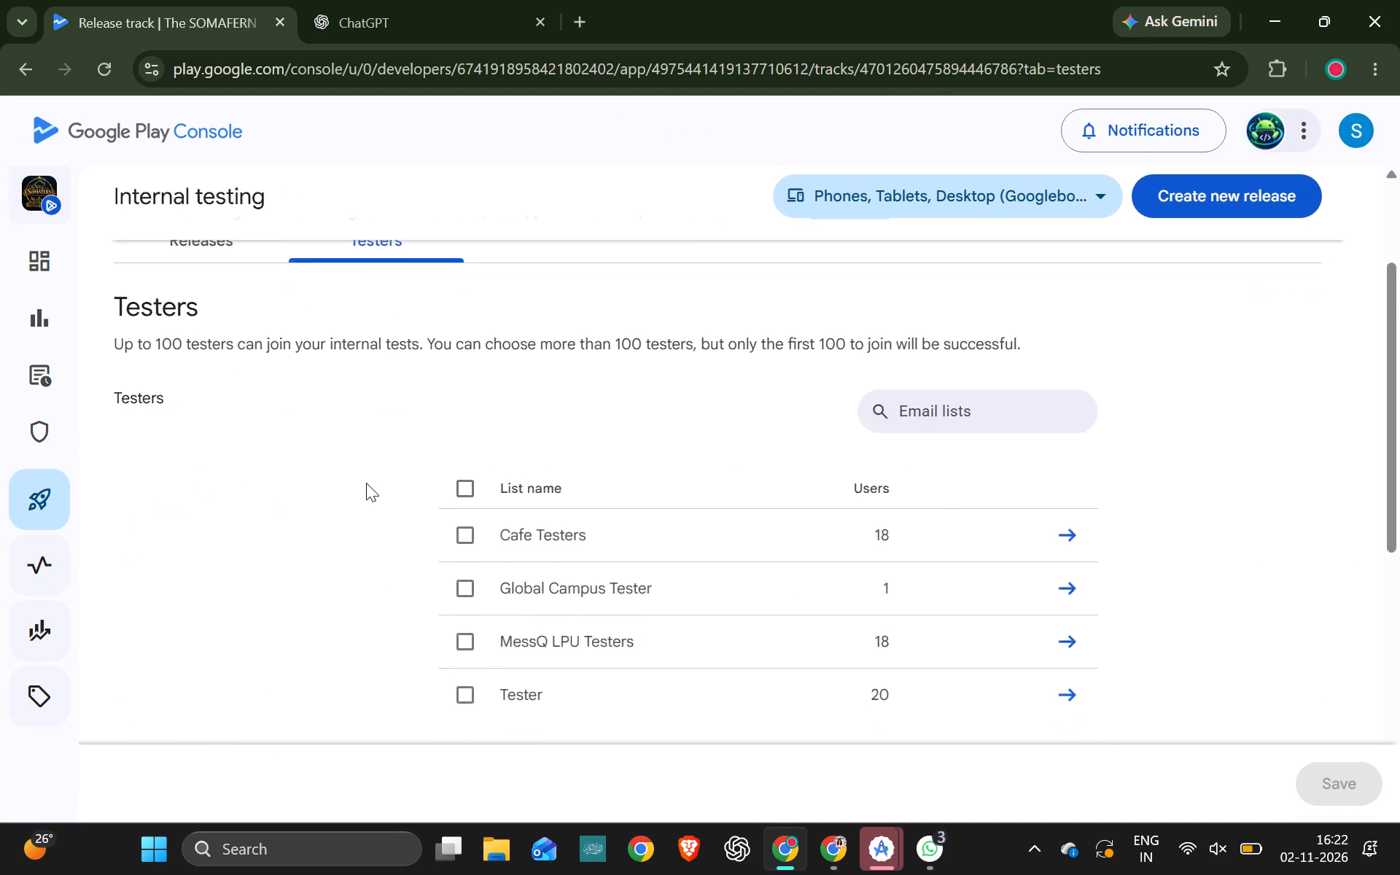
scroll(366, 483, "down", 2)
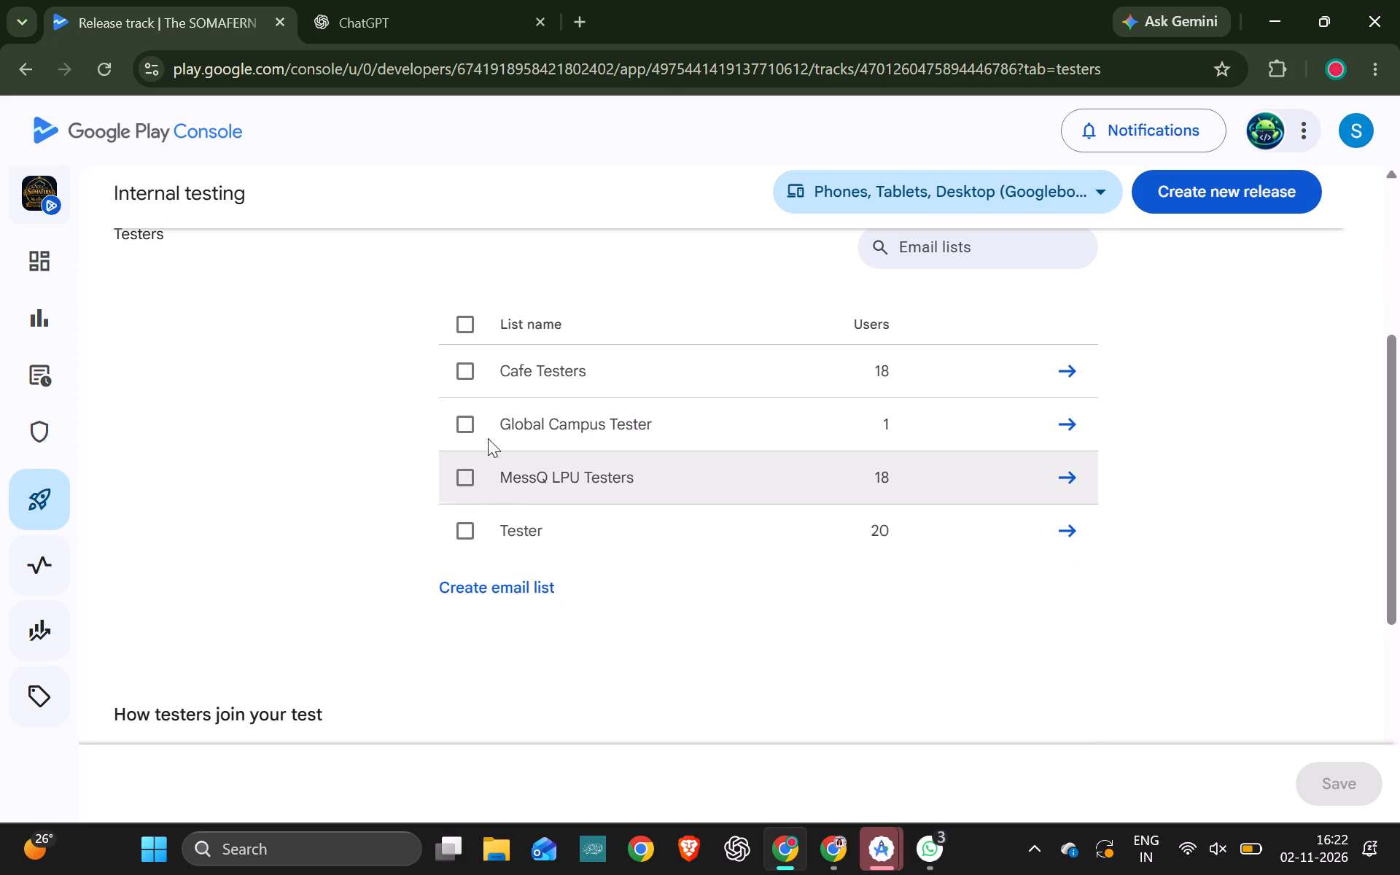
left_click(512, 602)
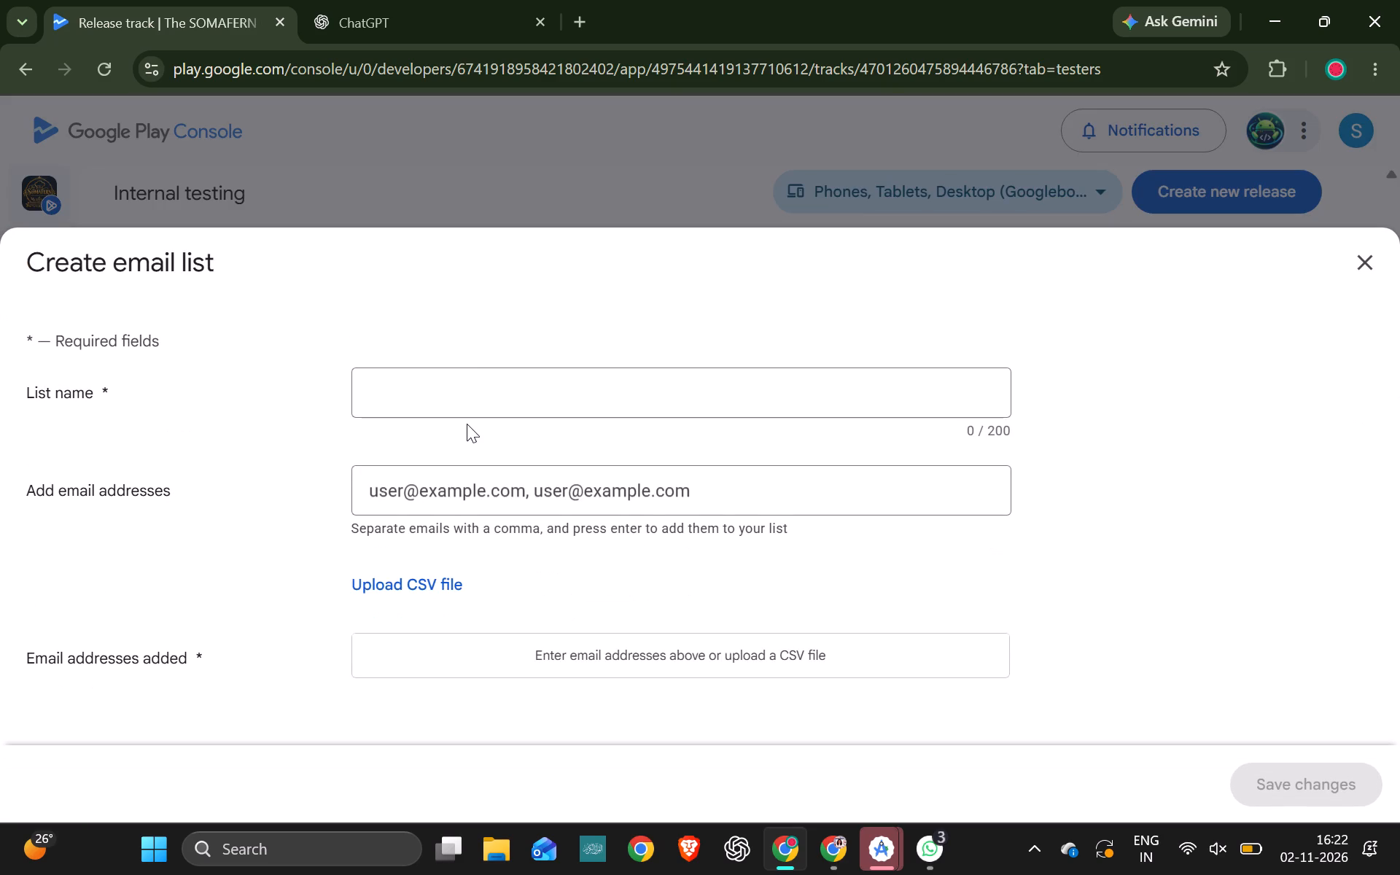
left_click_drag(467, 424, 470, 411)
left_click(470, 411)
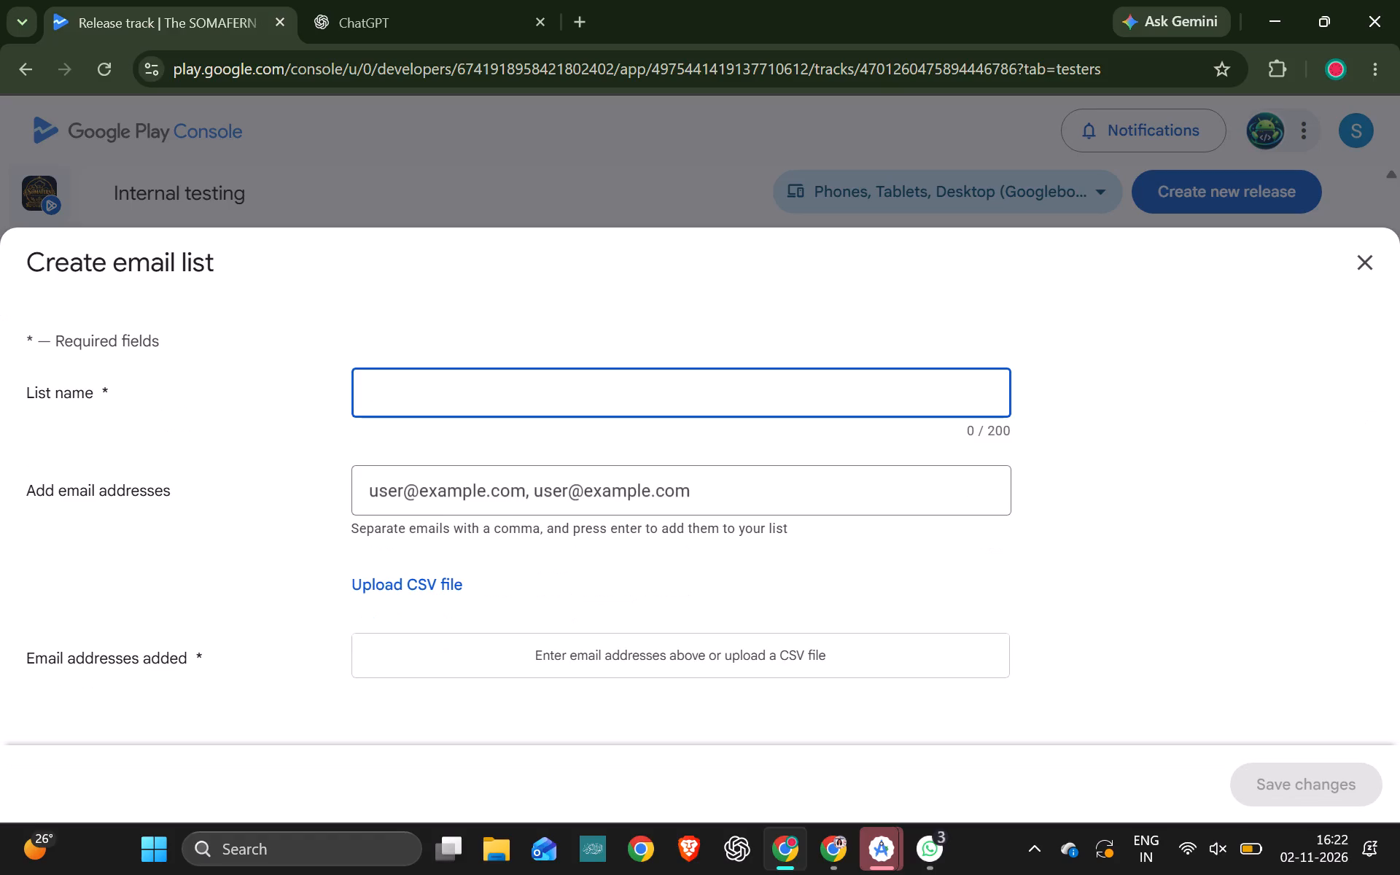
left_click(470, 411)
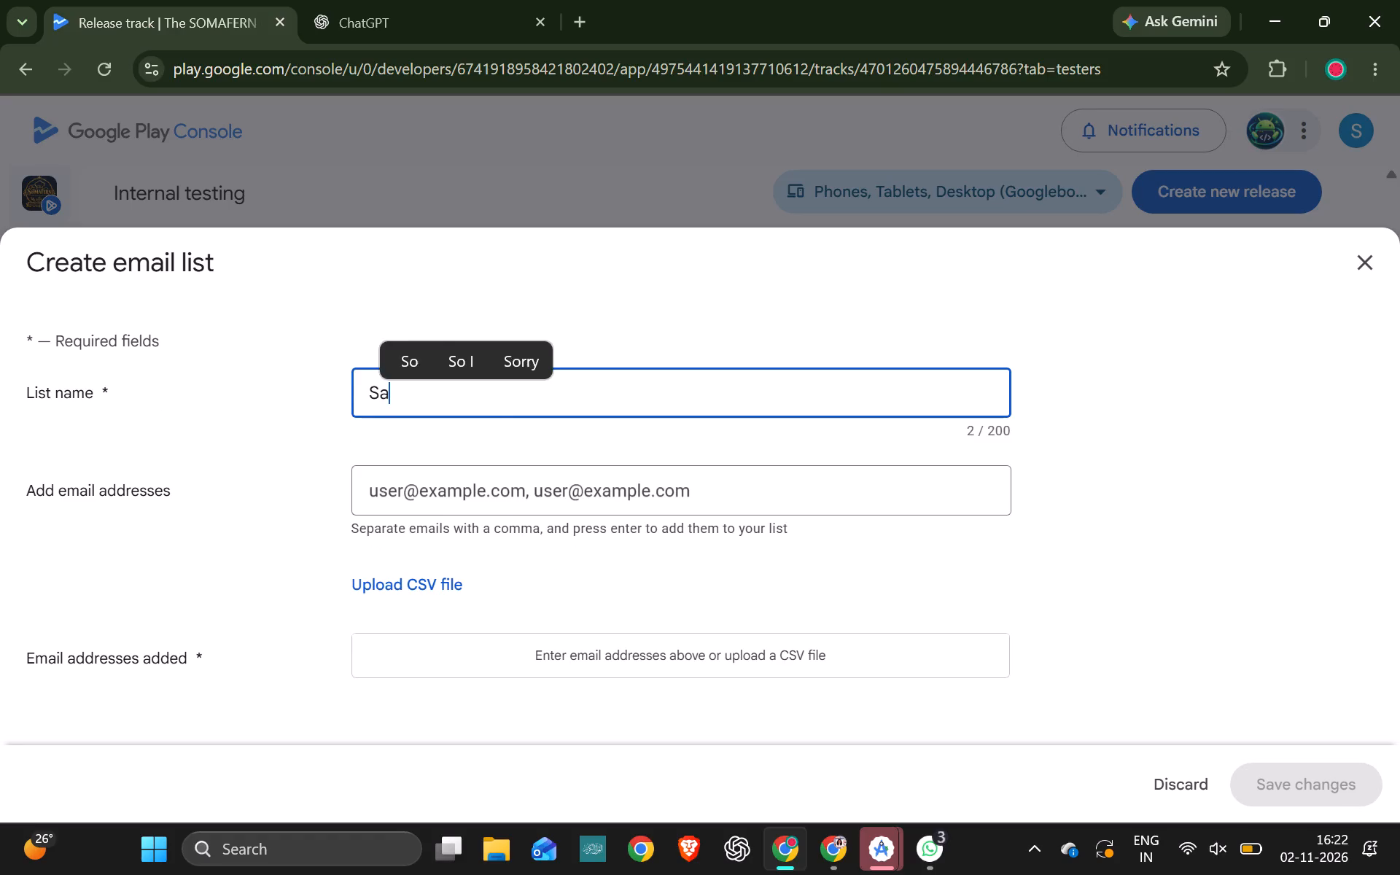
left_click(457, 511)
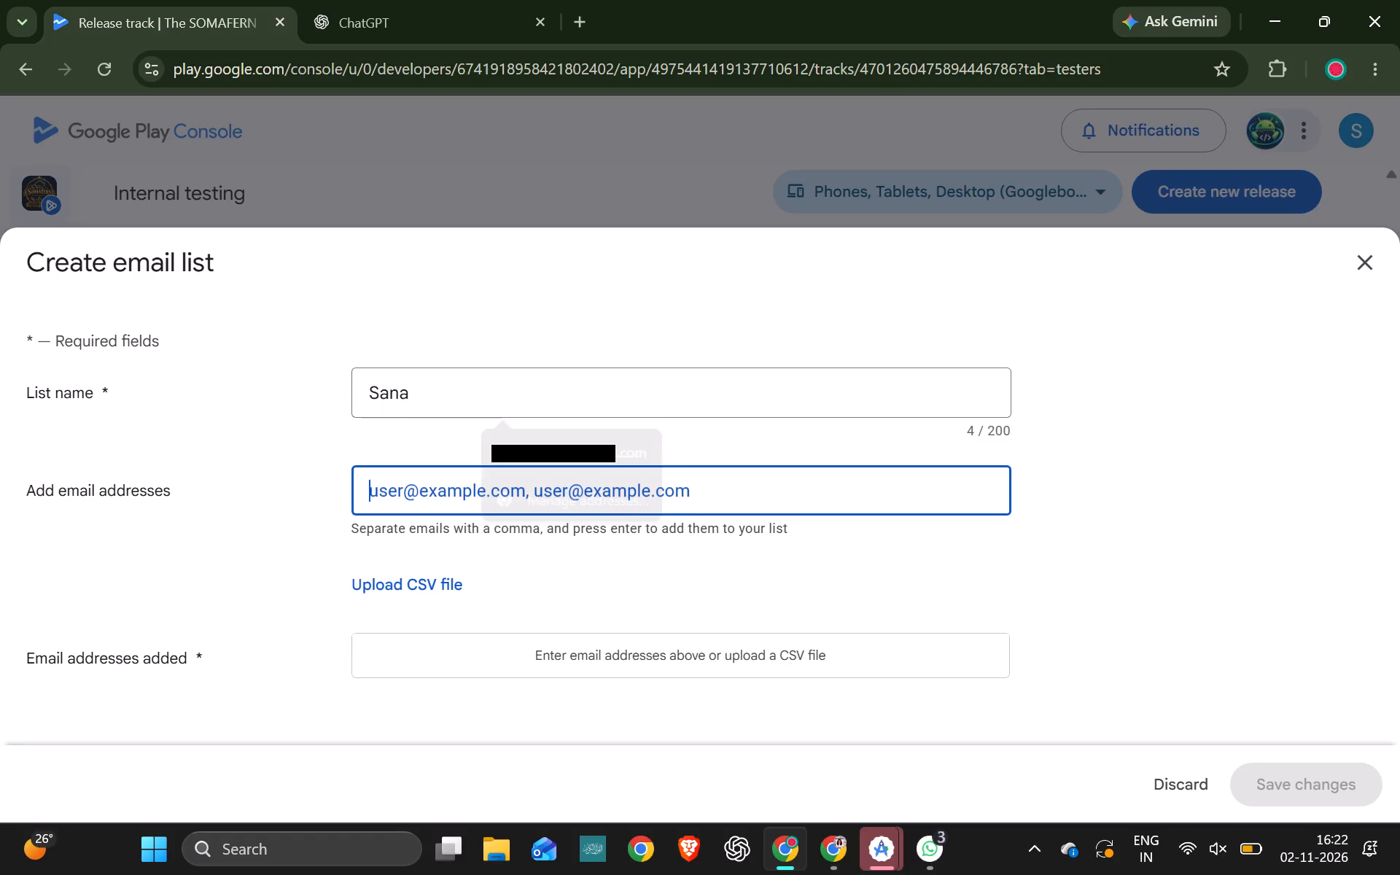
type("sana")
left_click(562, 553)
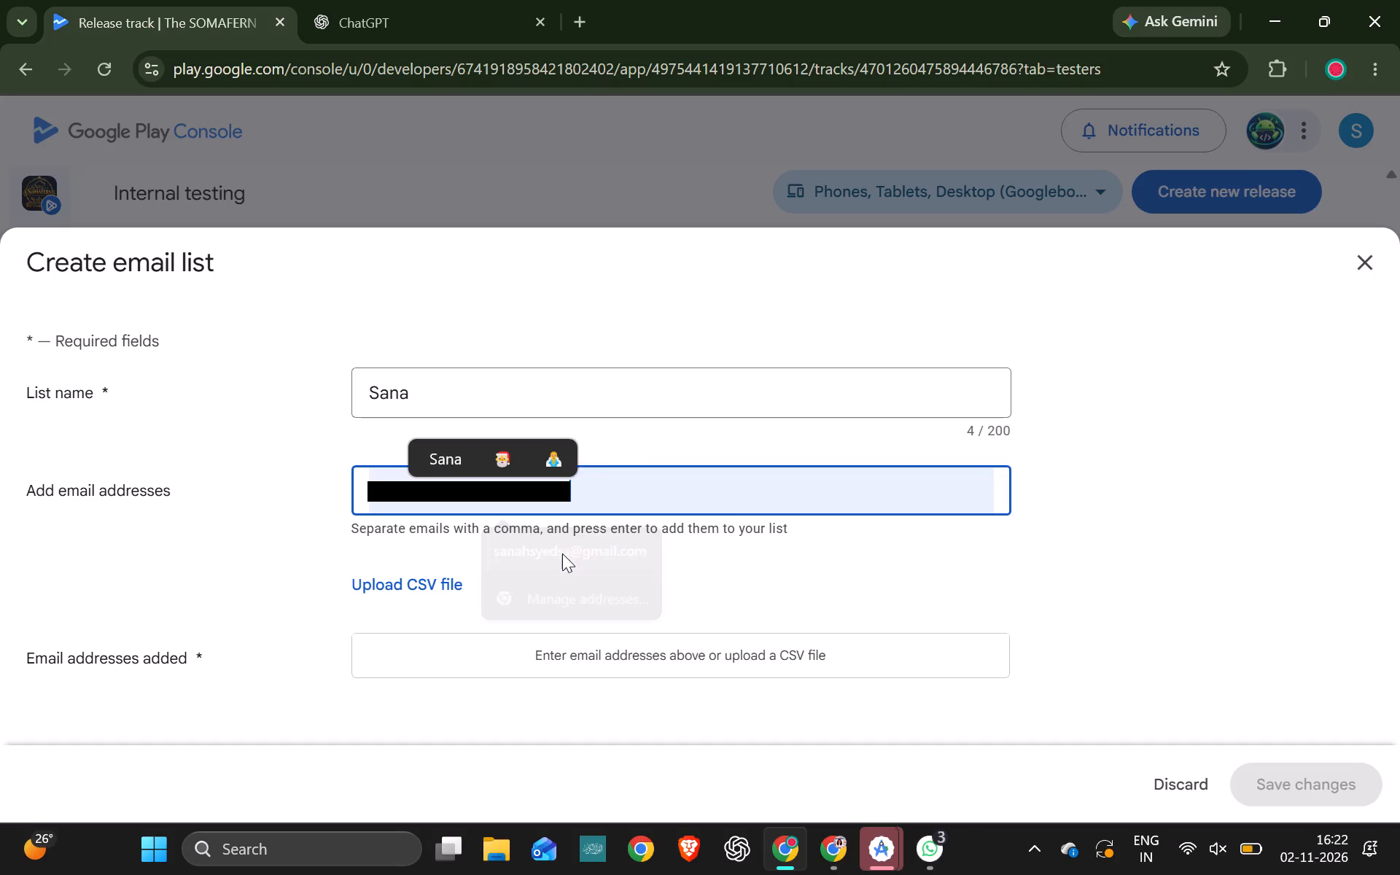
key("Return")
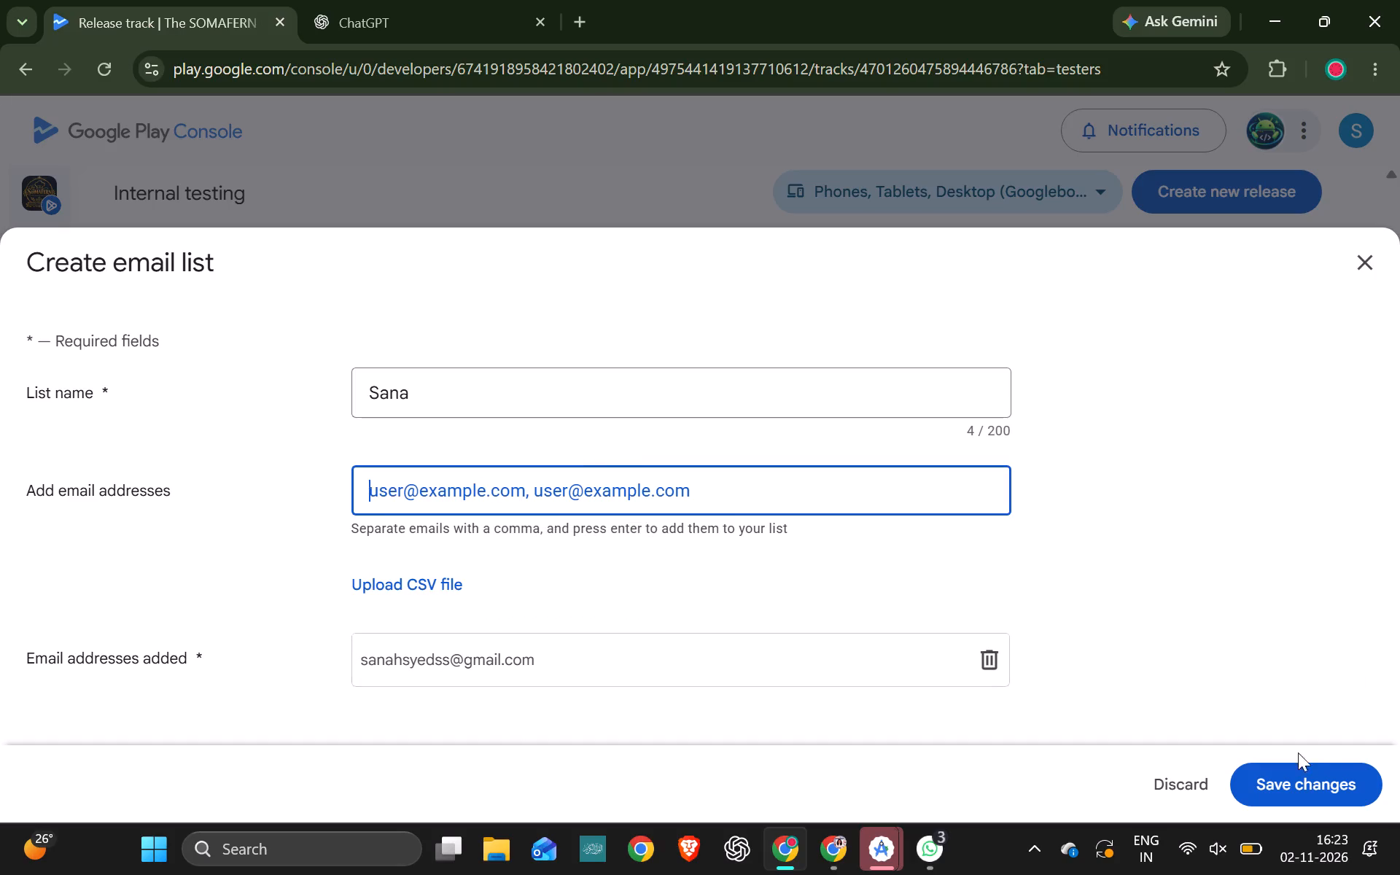
left_click(1296, 766)
left_click(866, 518)
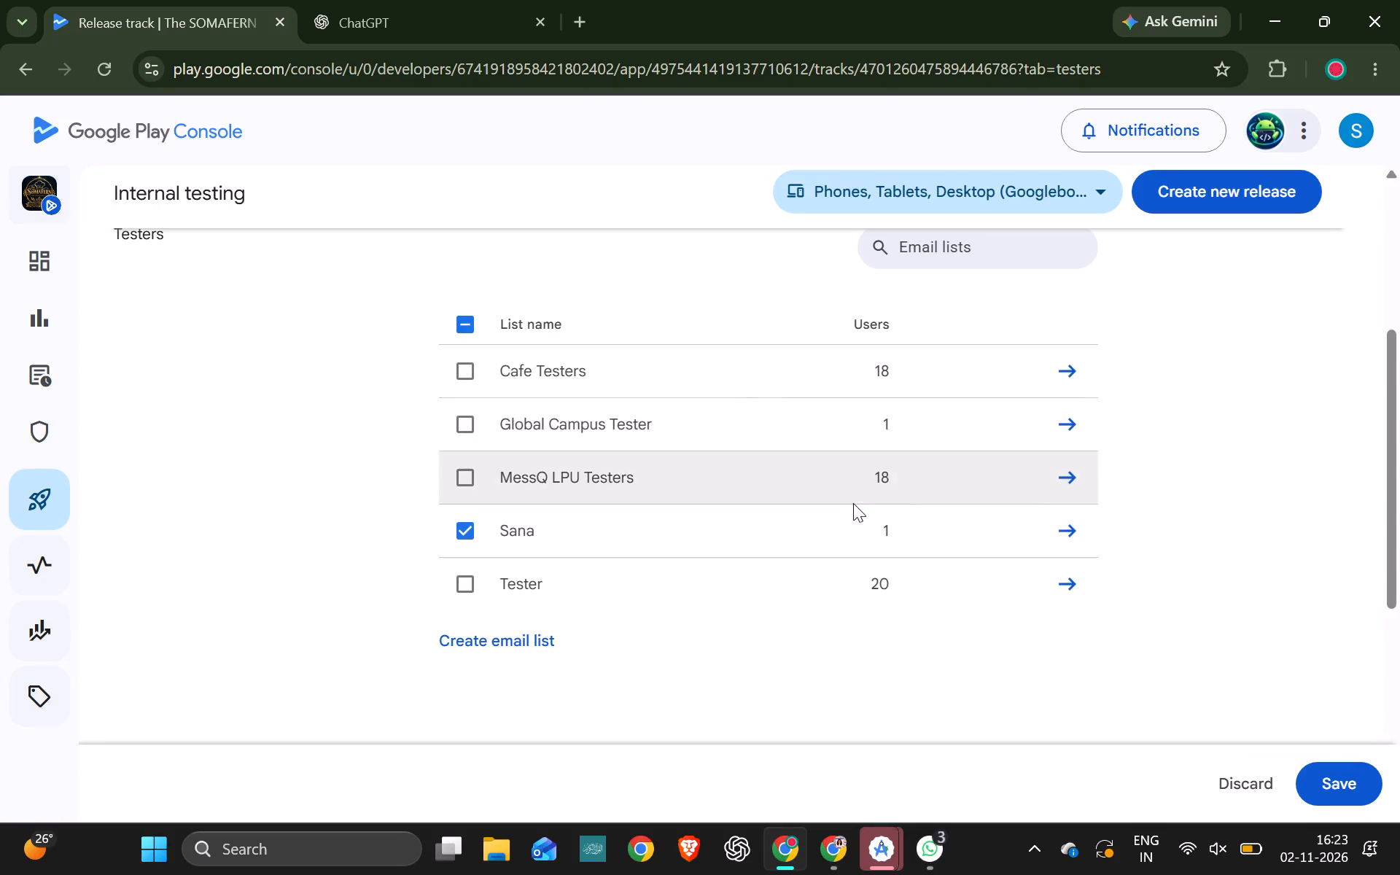
Save the internal testing track's tester settings with the Sana email list selected.
left_click(1347, 795)
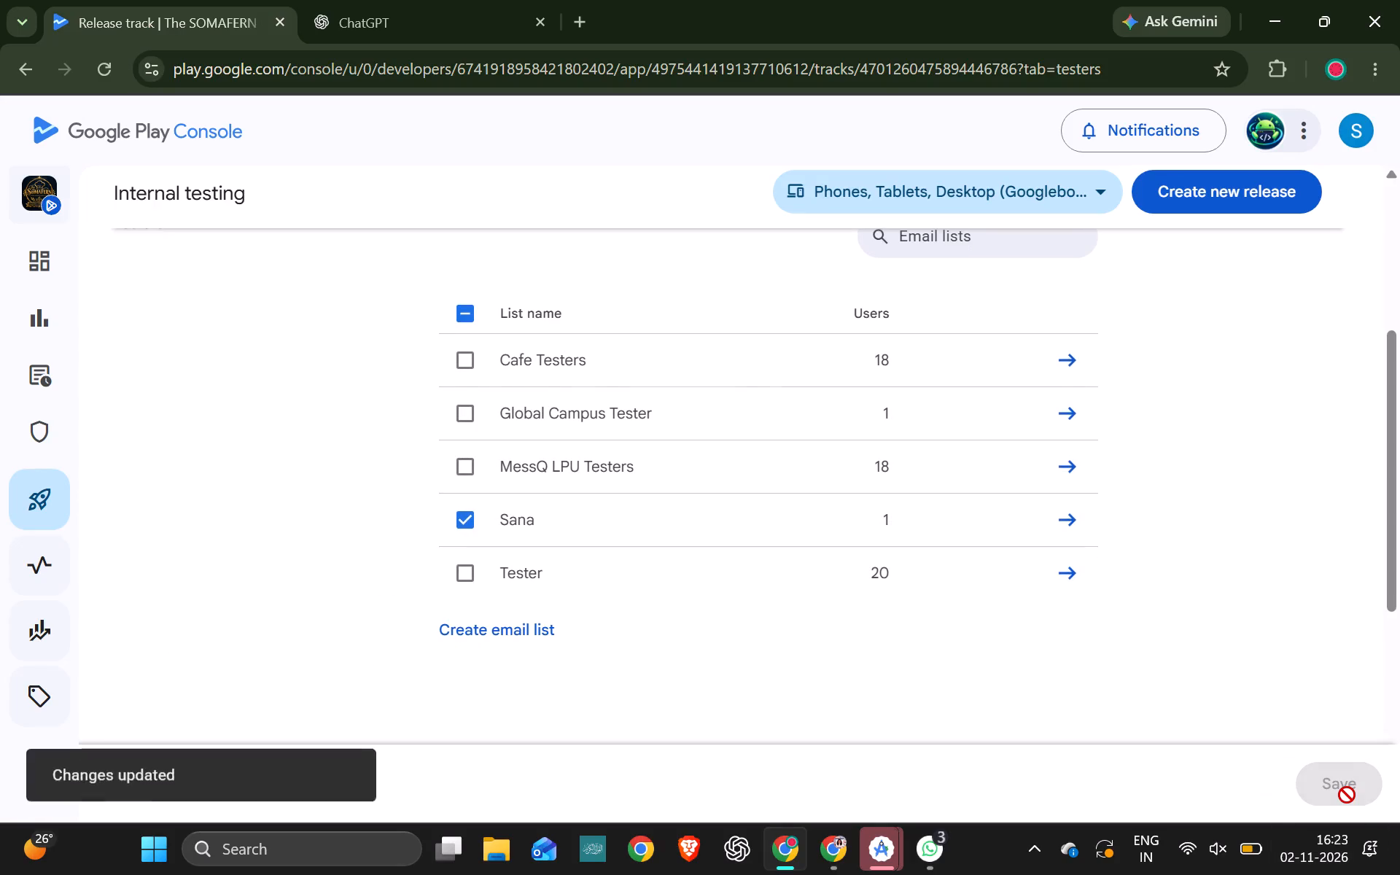
Copy the web link for testers to join the internal test and open it in a new browser tab.
scroll(1062, 597, "down", 4)
scroll(1062, 597, "up", 2)
scroll(1032, 590, "down", 1)
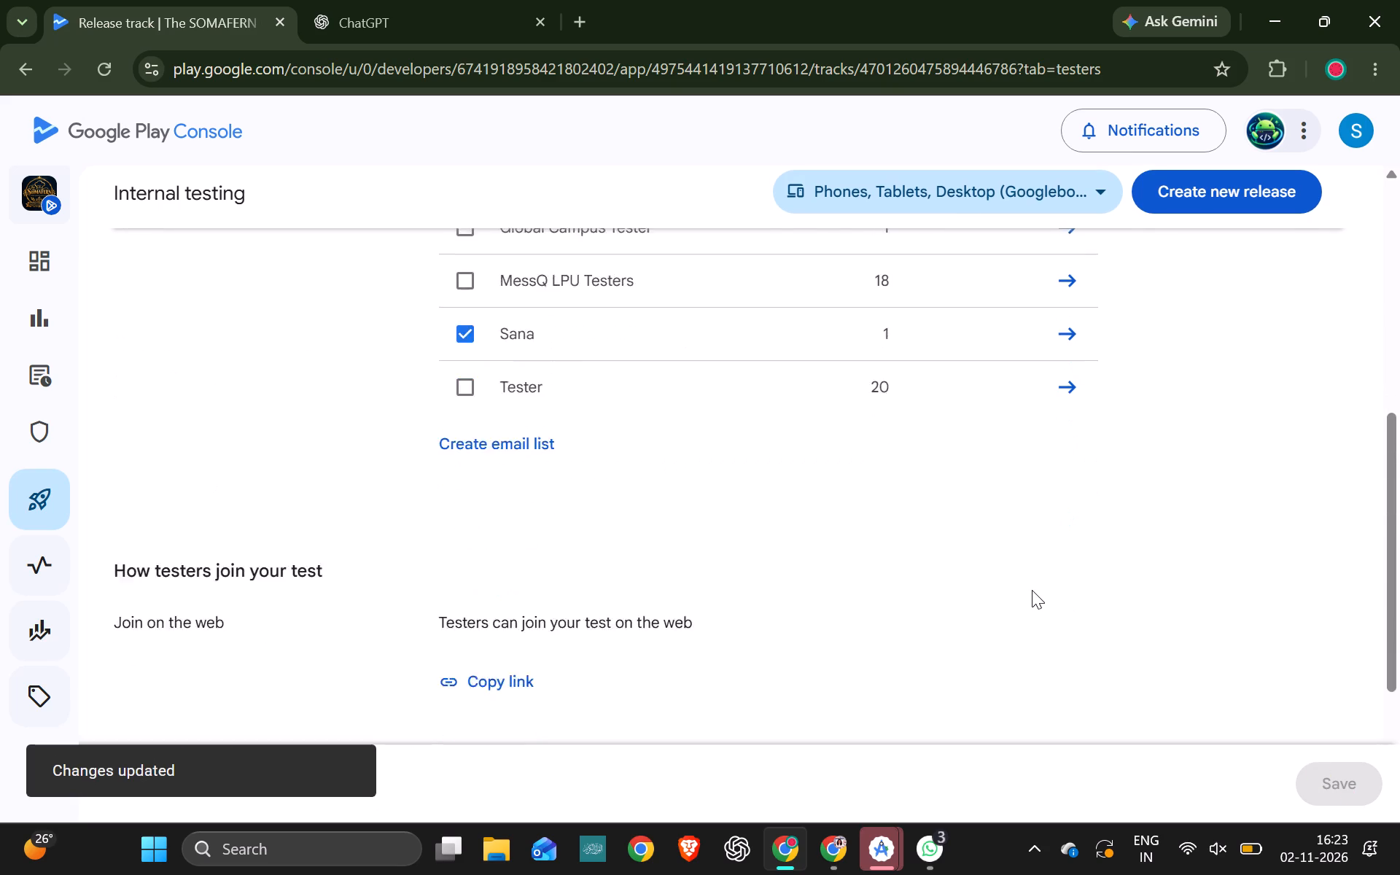
scroll(1032, 590, "down", 2)
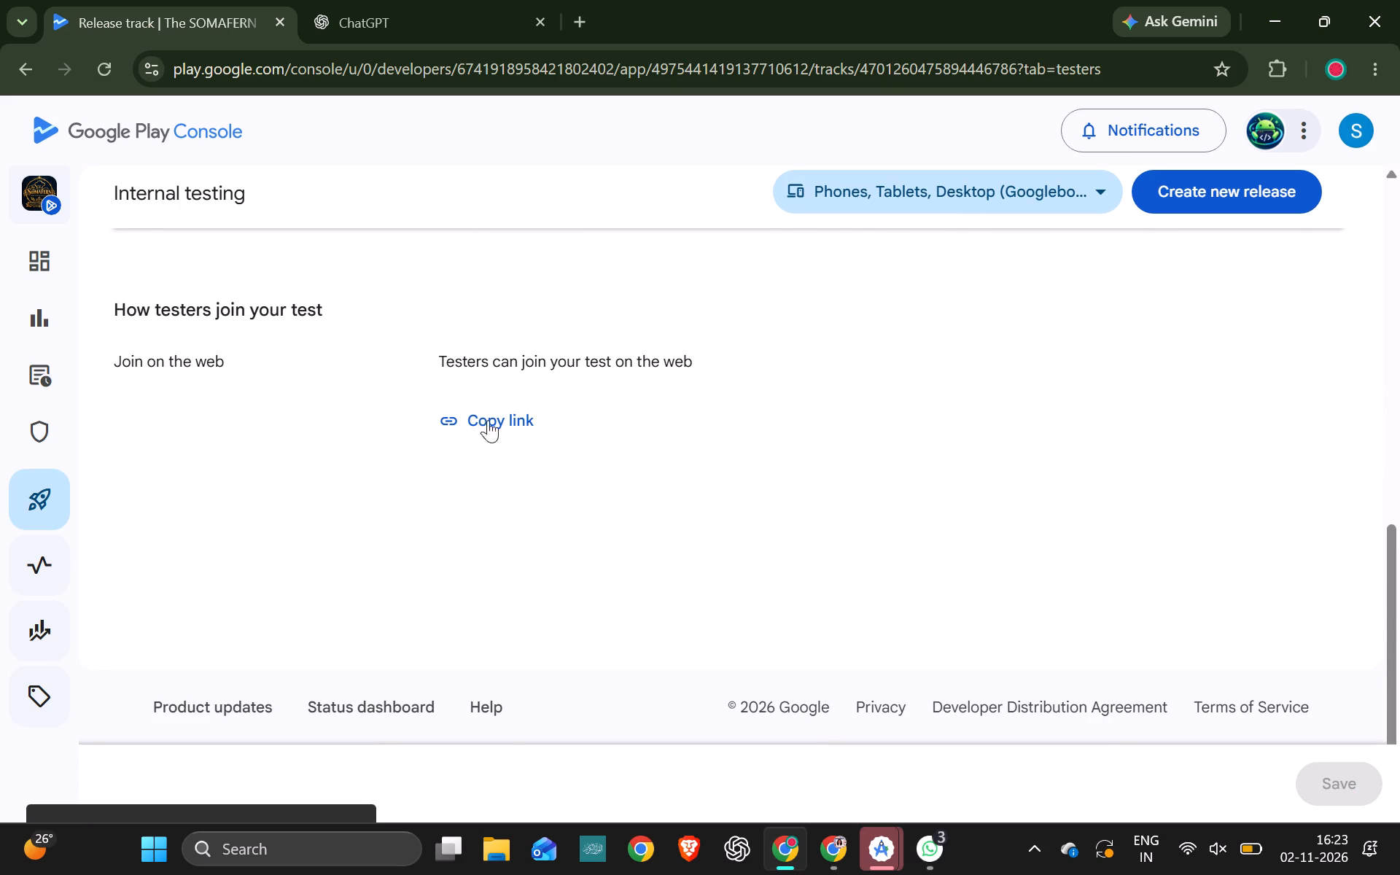
left_click(482, 416)
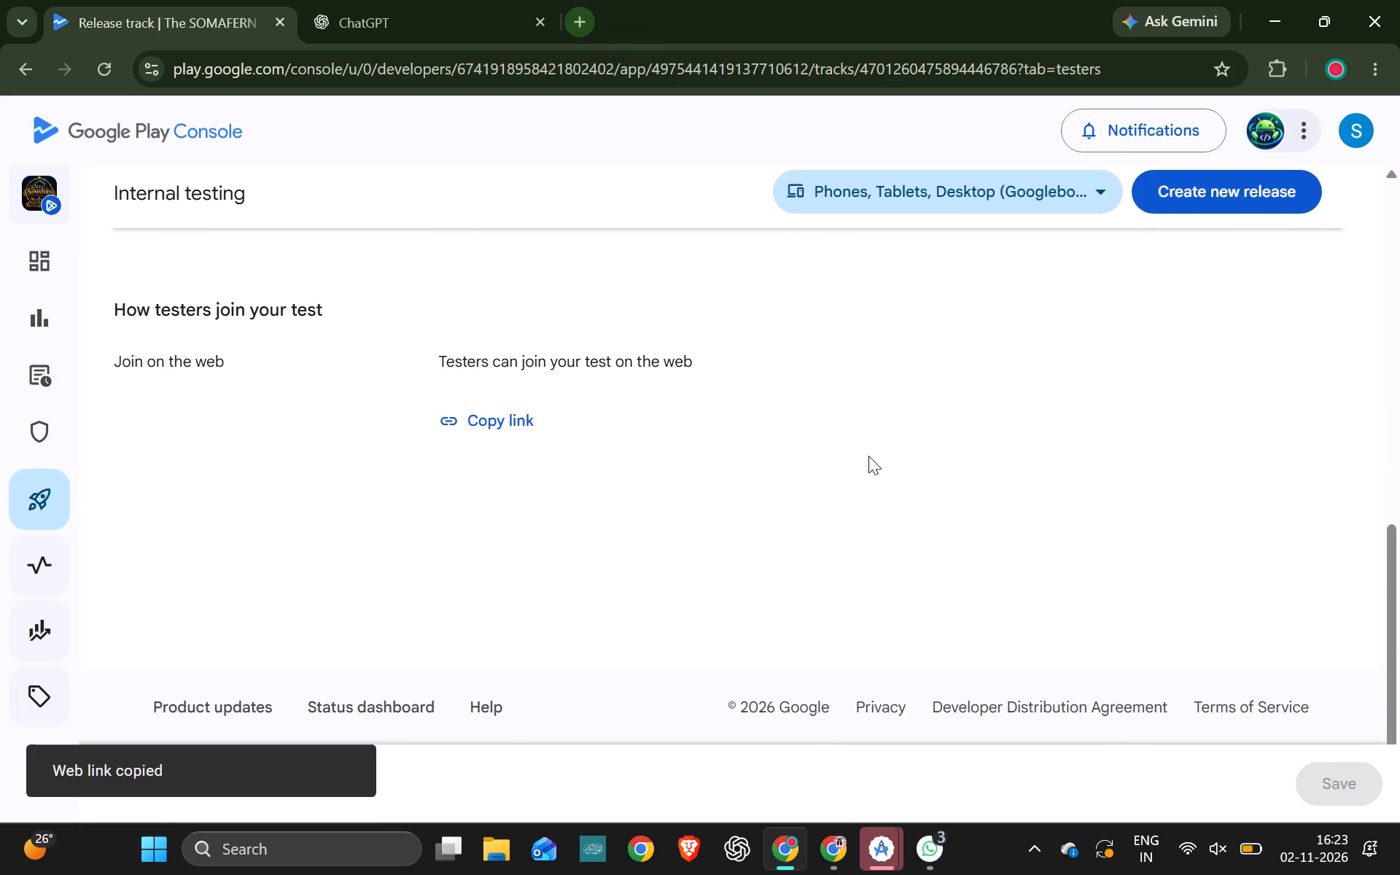
left_click(580, 30)
key("ctrl+v")
key("Return")
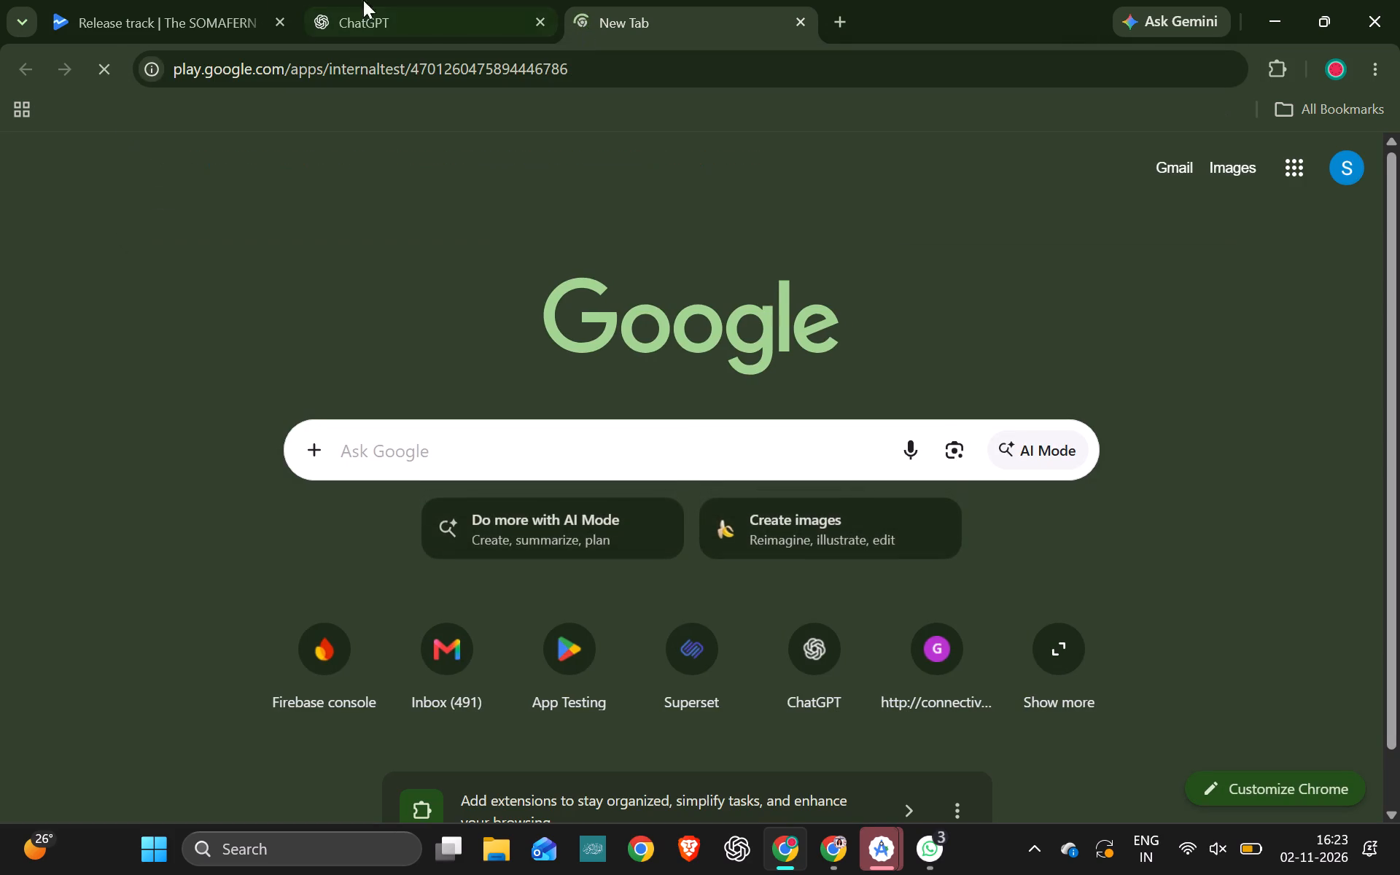
Go back to the Play Console page and check the test track statuses on The SOMAFERN Cafe's dashboard.
scroll(252, 0, "left", 1)
left_click(228, 0)
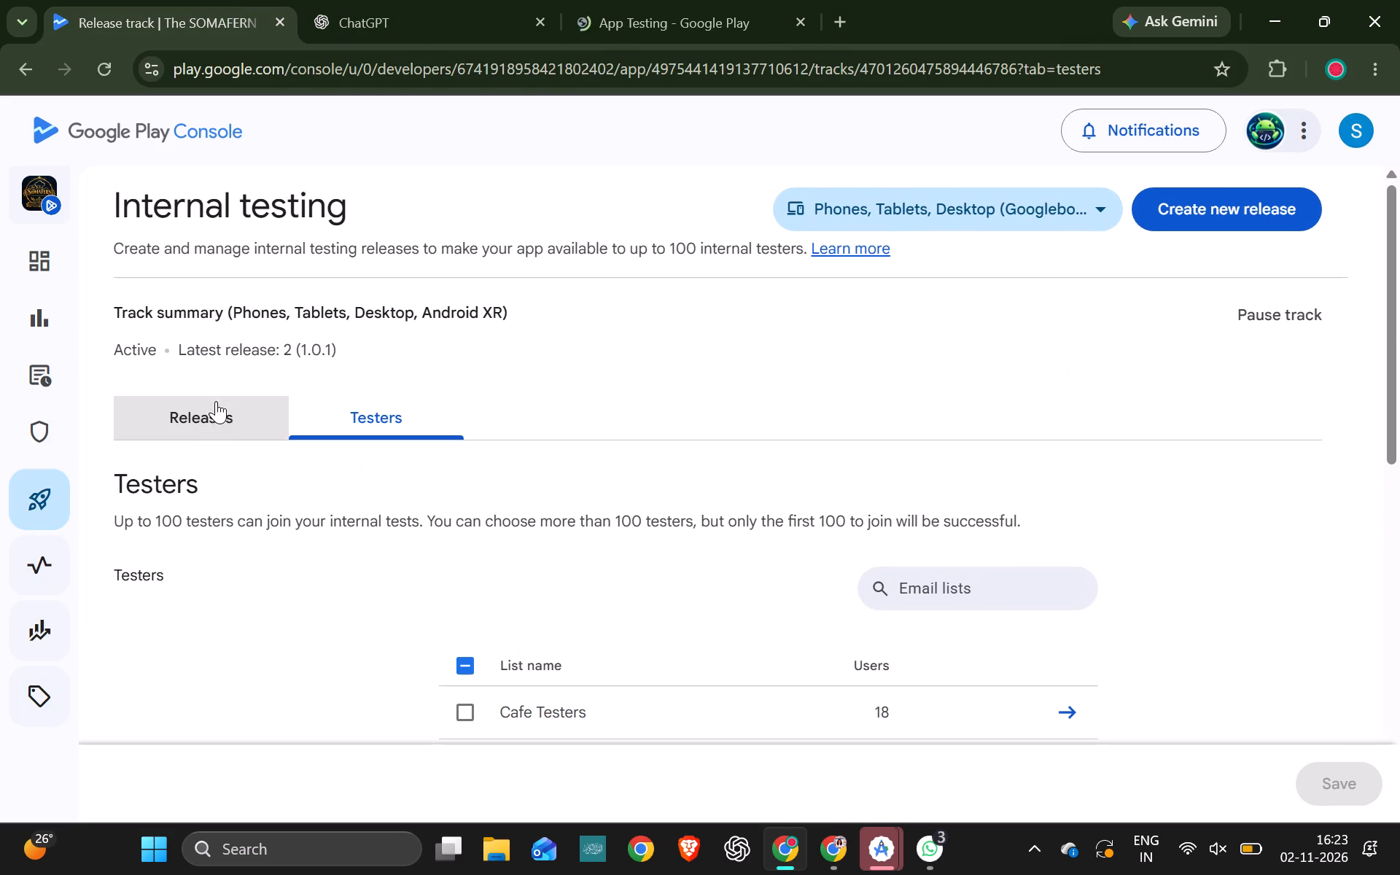
left_click(224, 437)
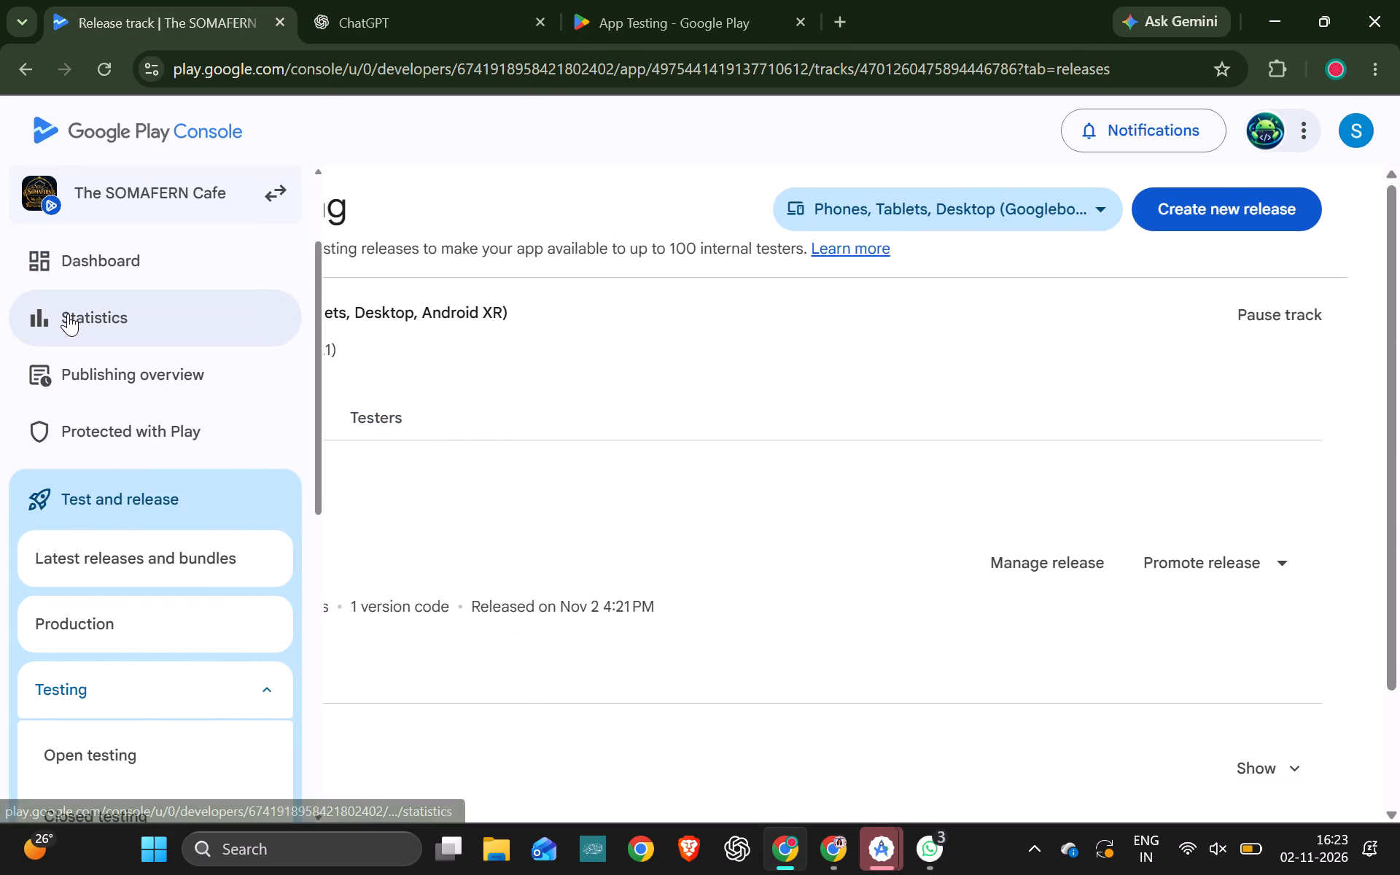
left_click(79, 283)
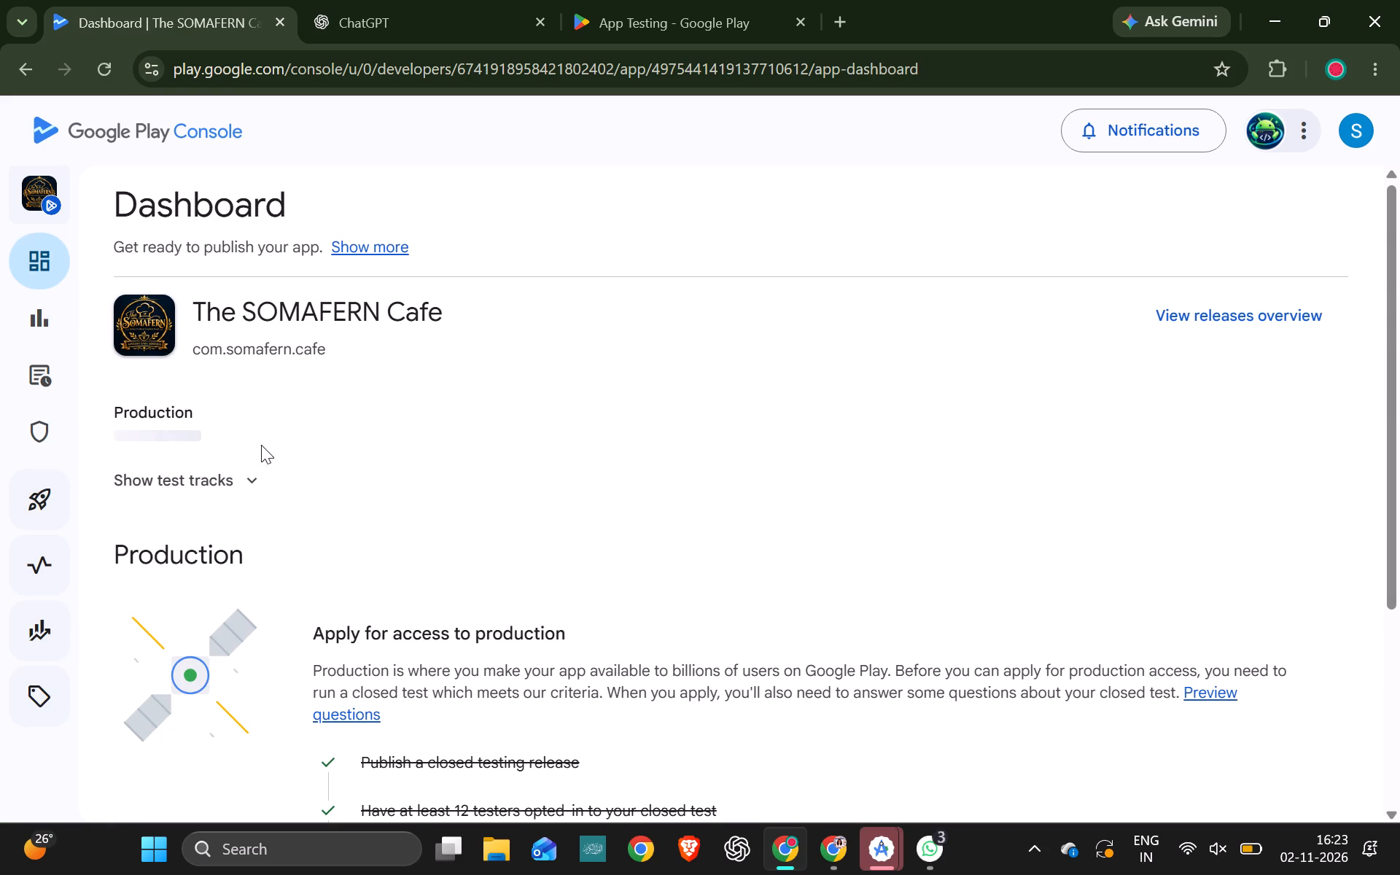
left_click(227, 469)
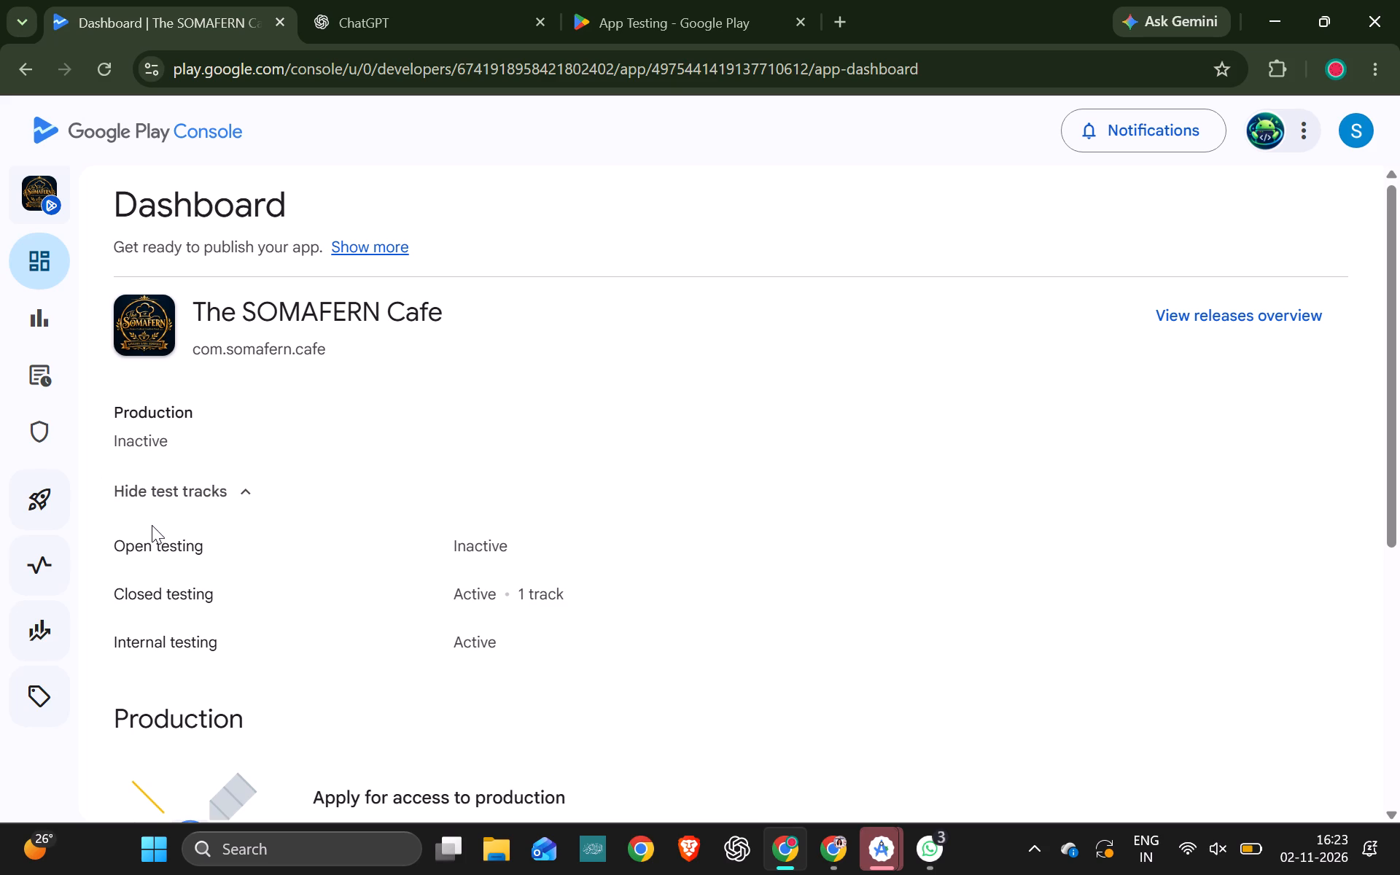
Switch to the MessQ LPU app and examine its test track statuses and production access requirements.
left_click(287, 184)
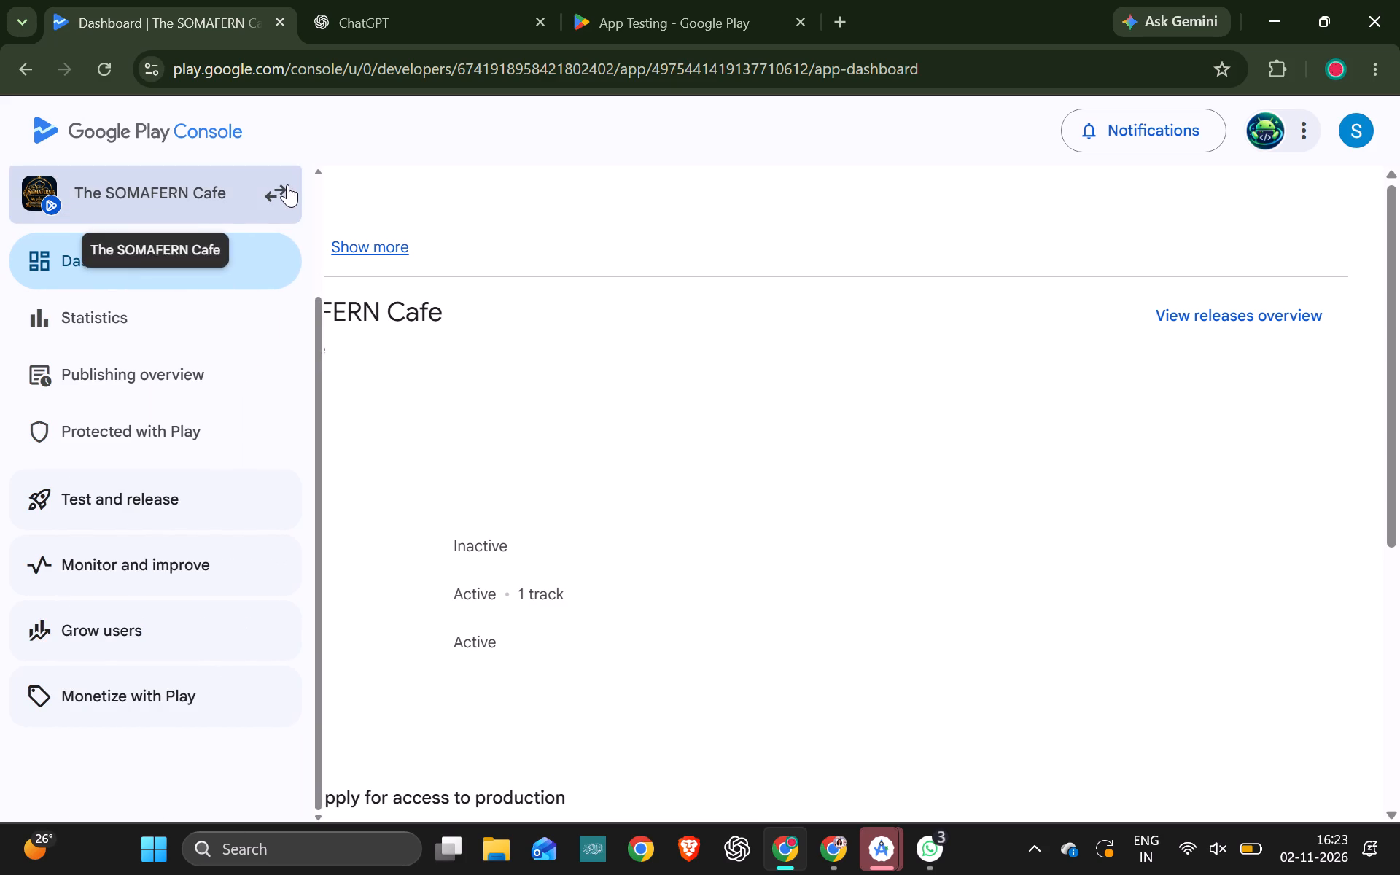
left_click(362, 218)
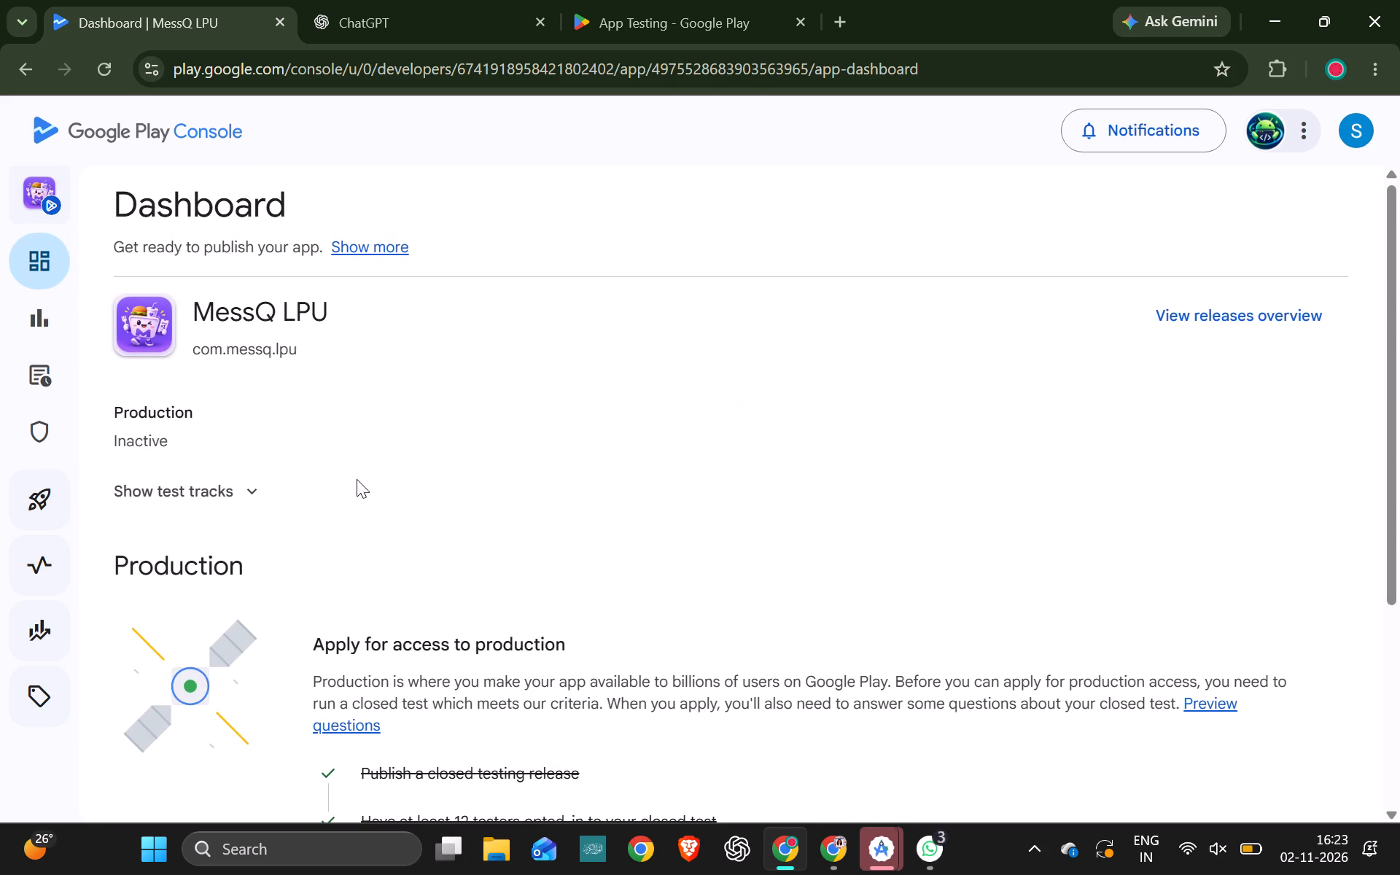
left_click(274, 493)
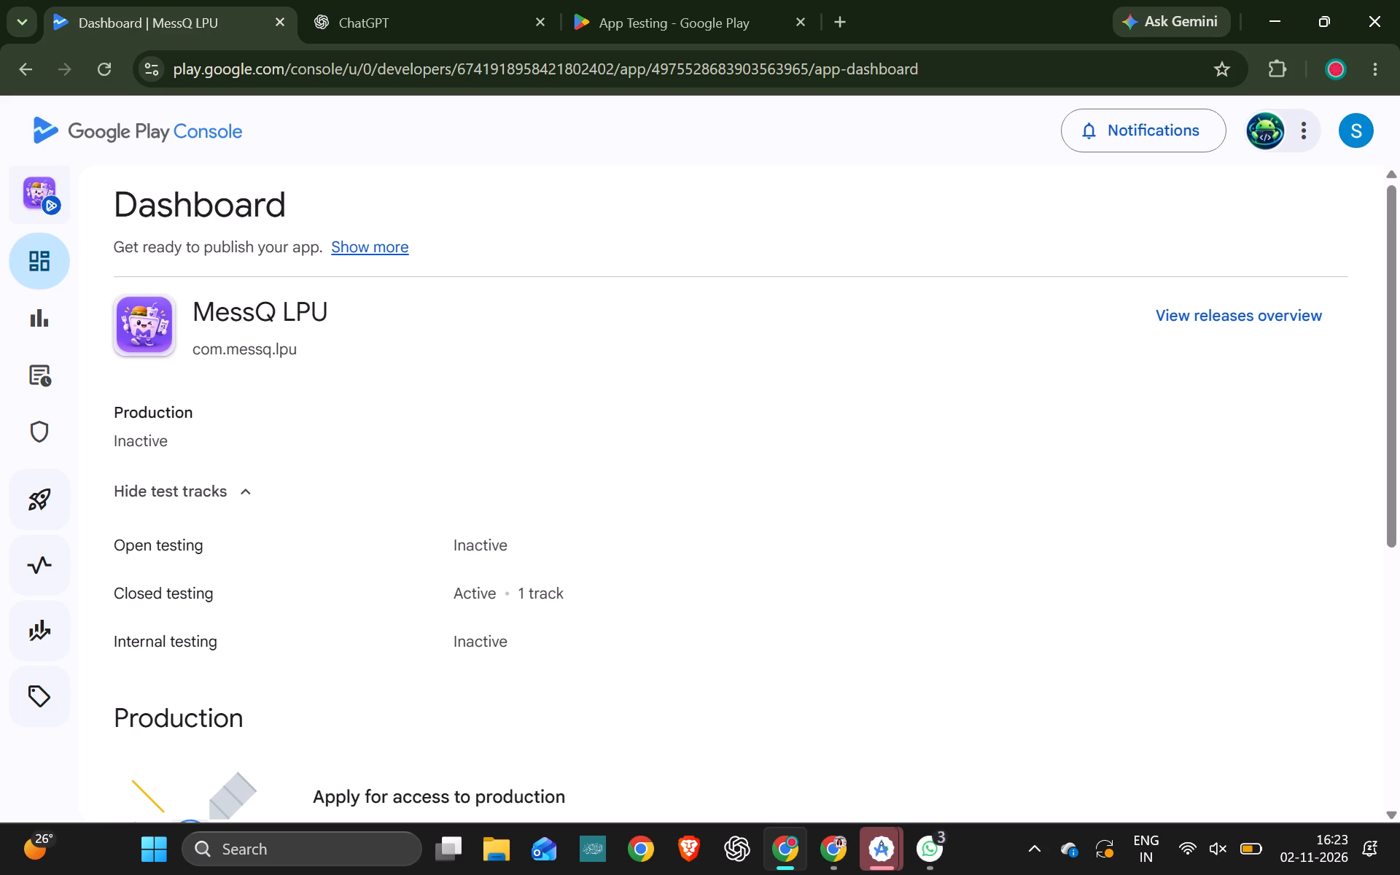
scroll(499, 638, "down", 2)
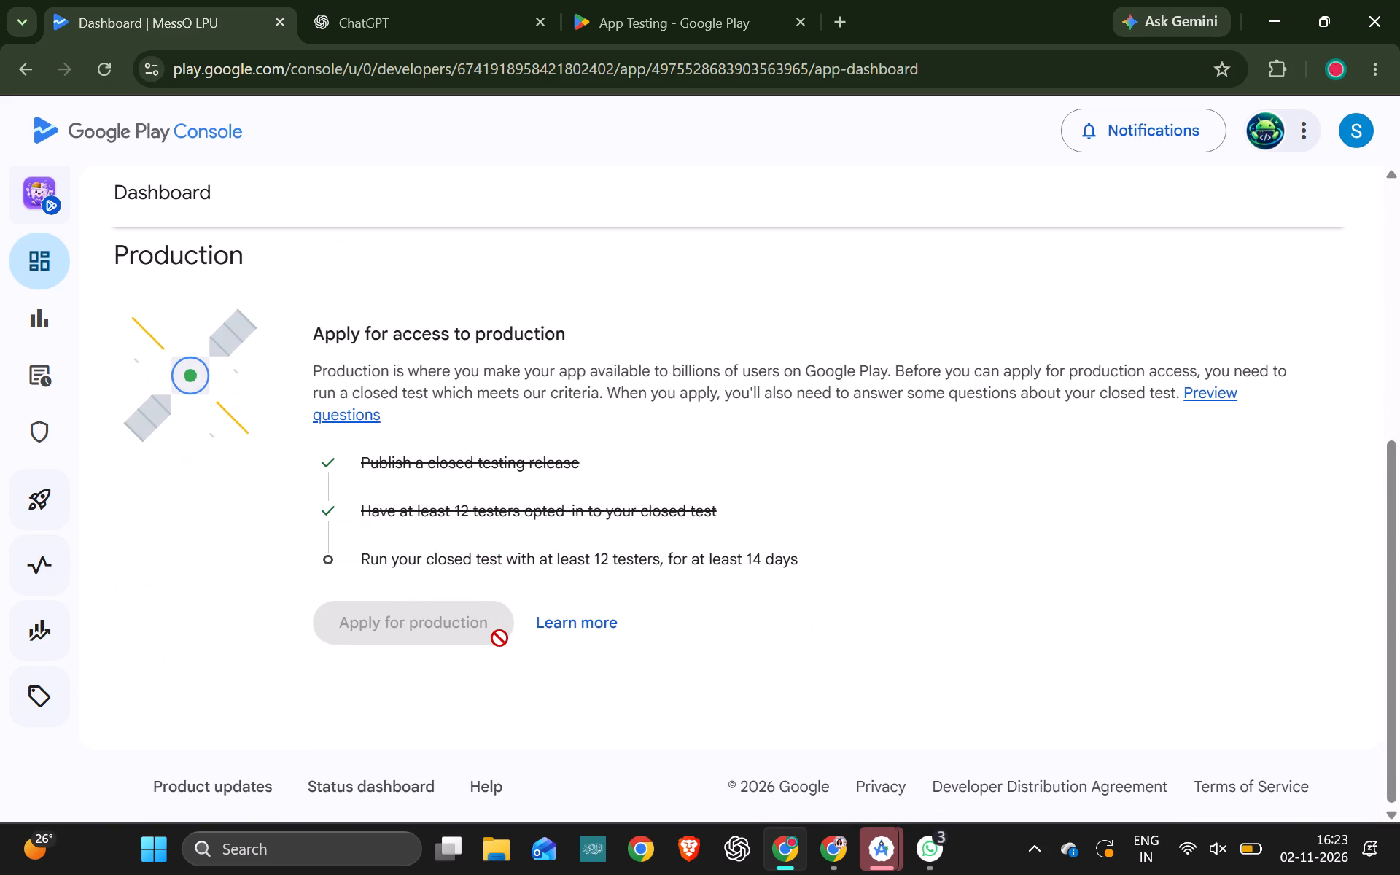
scroll(499, 638, "down", 2)
scroll(396, 390, "up", 1)
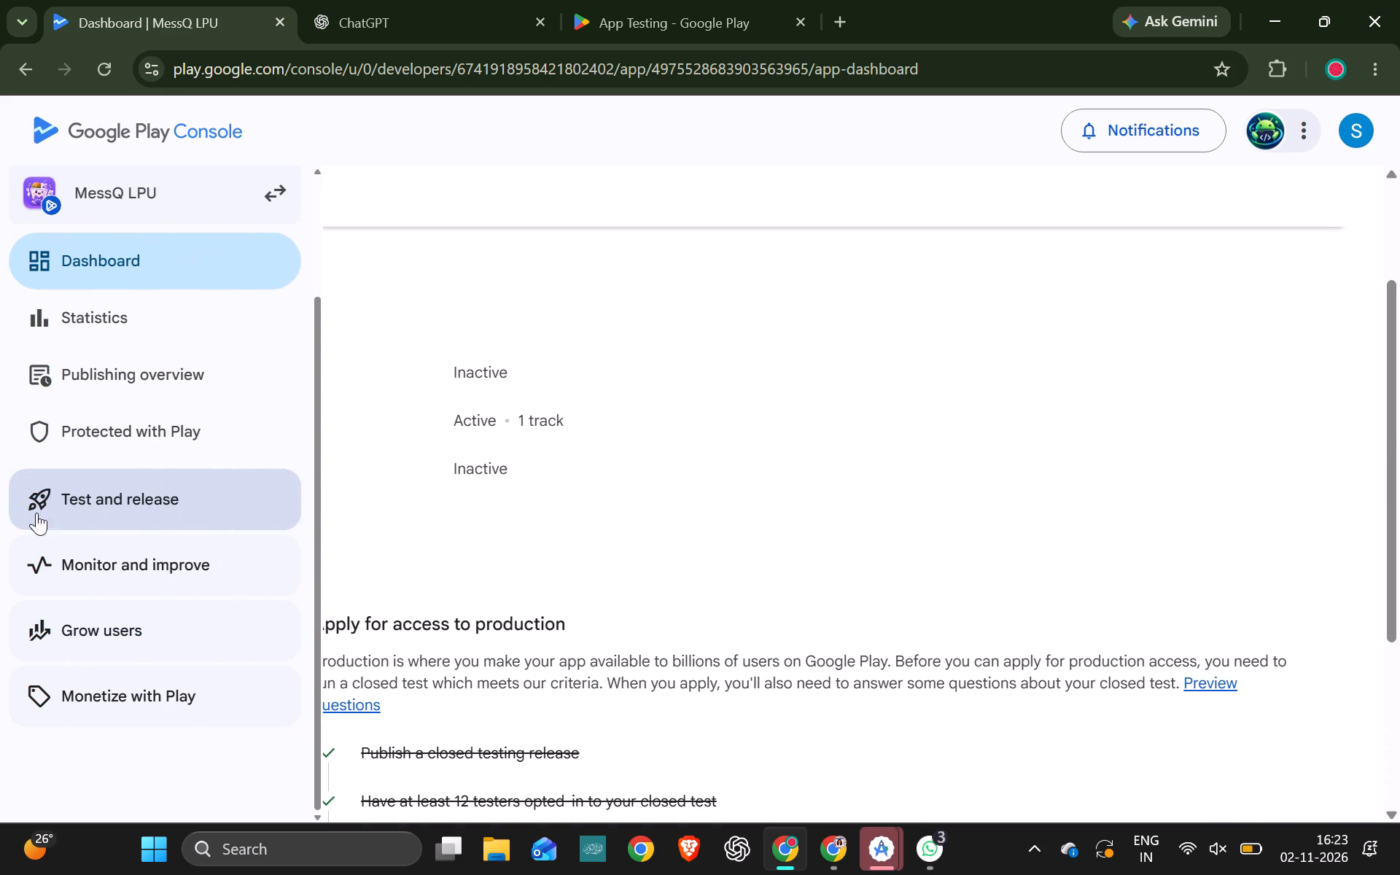
Assign the Sana email list as testers of MessQ LPU's internal testing track and save the change.
left_click(119, 499)
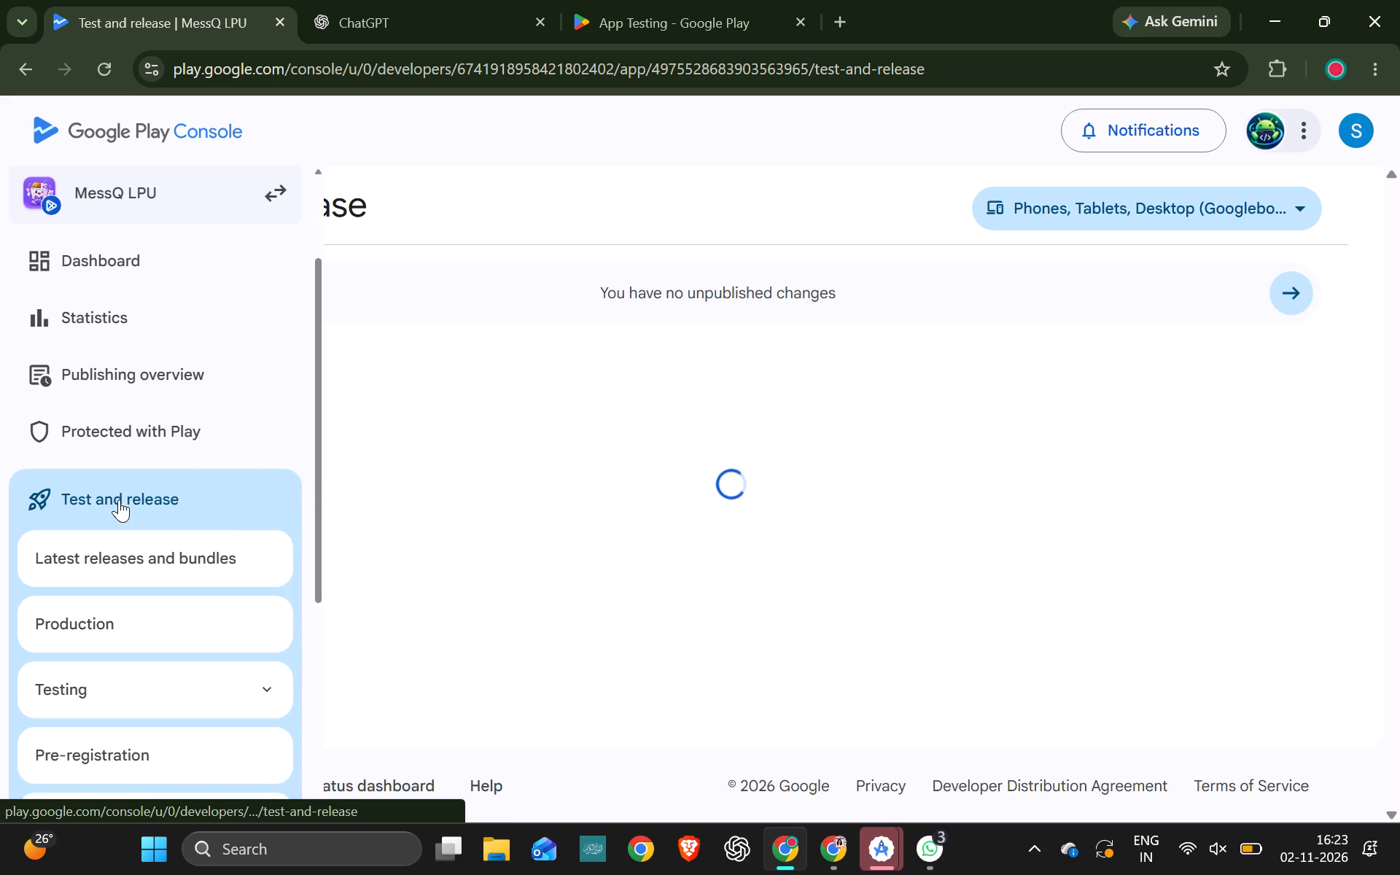
left_click_drag(122, 711, 447, 777)
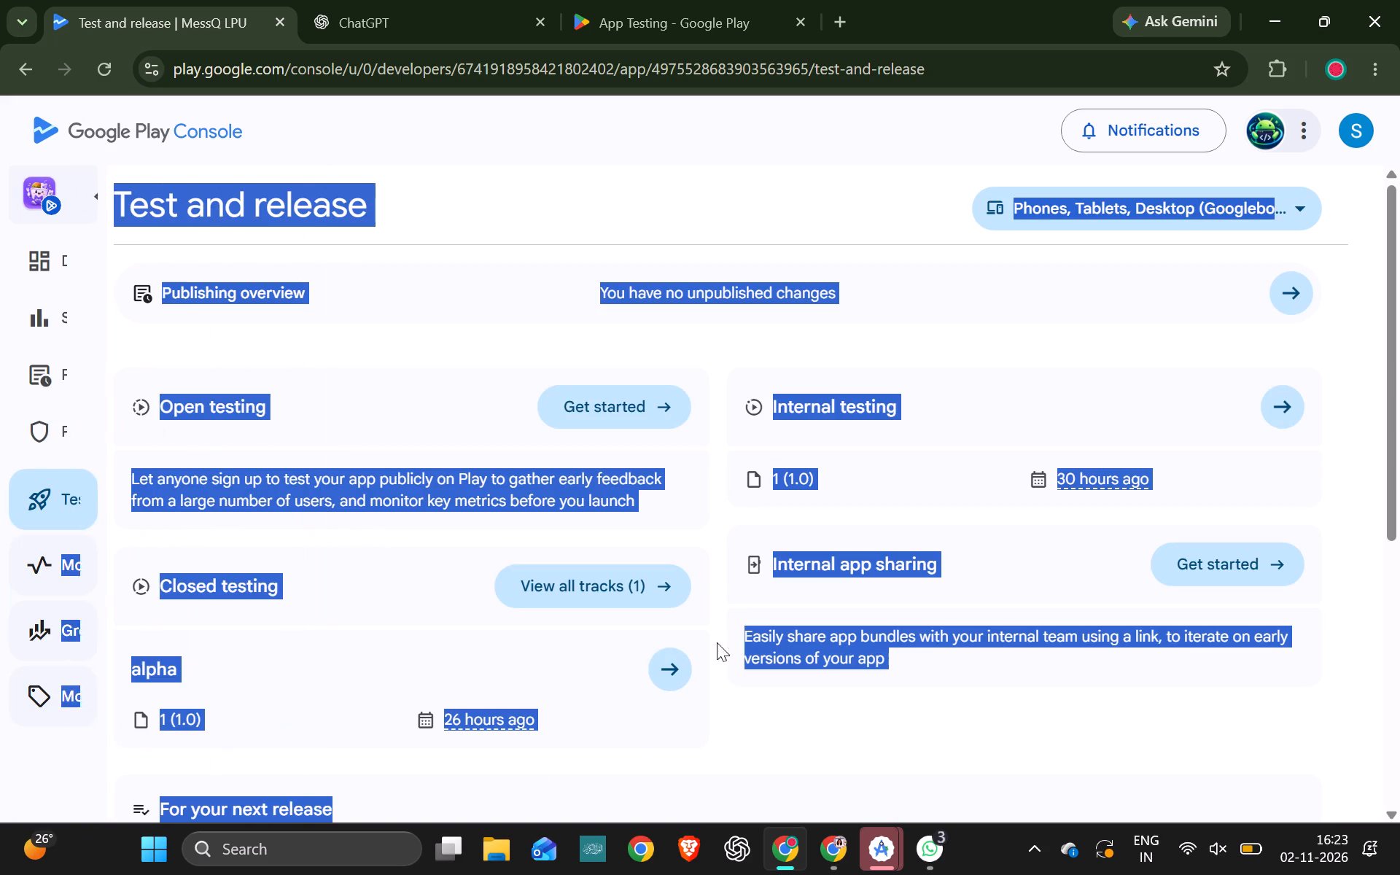
left_click(1291, 405)
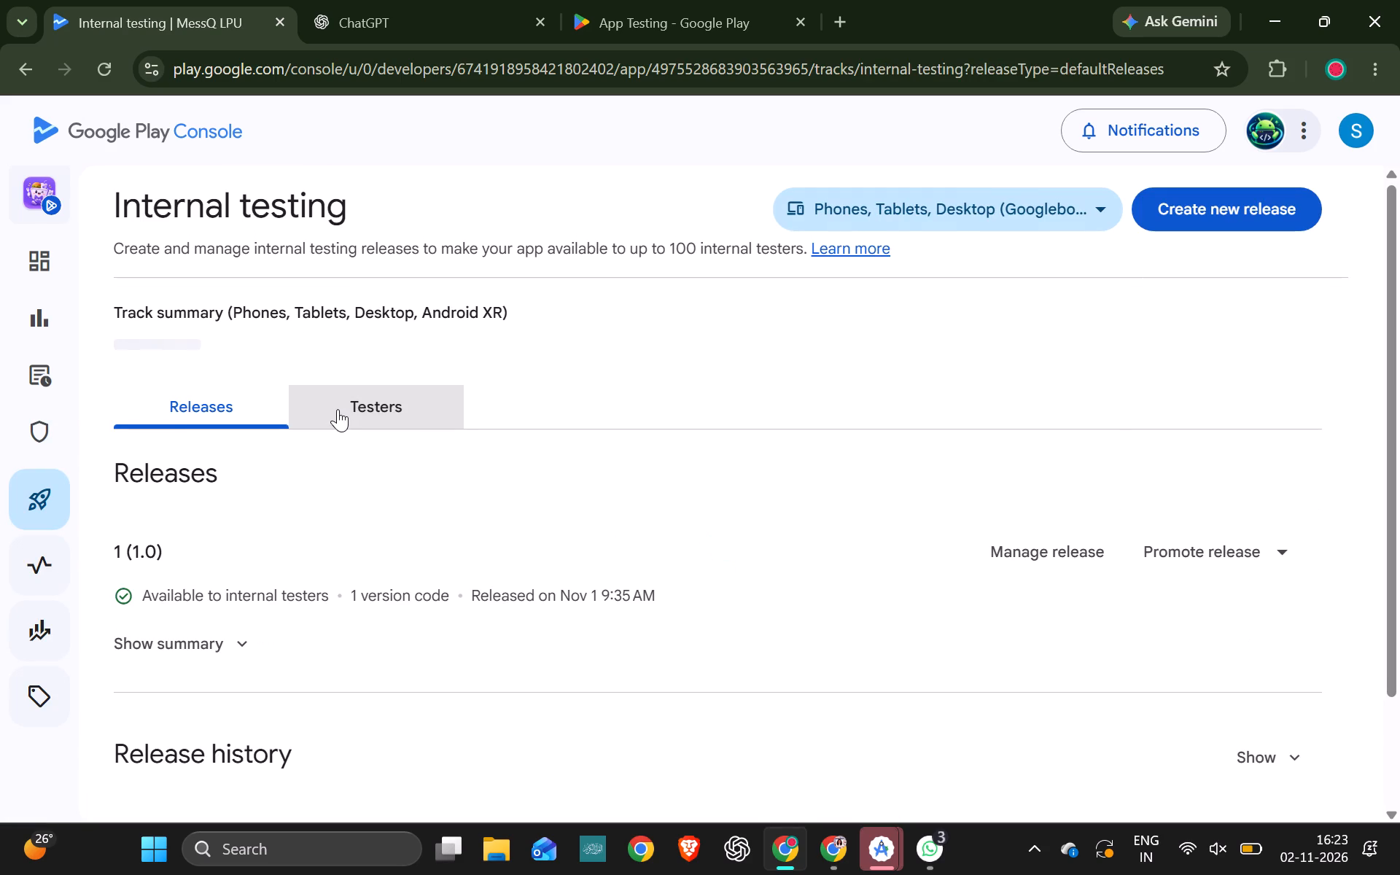
left_click(338, 409)
scroll(435, 482, "down", 3)
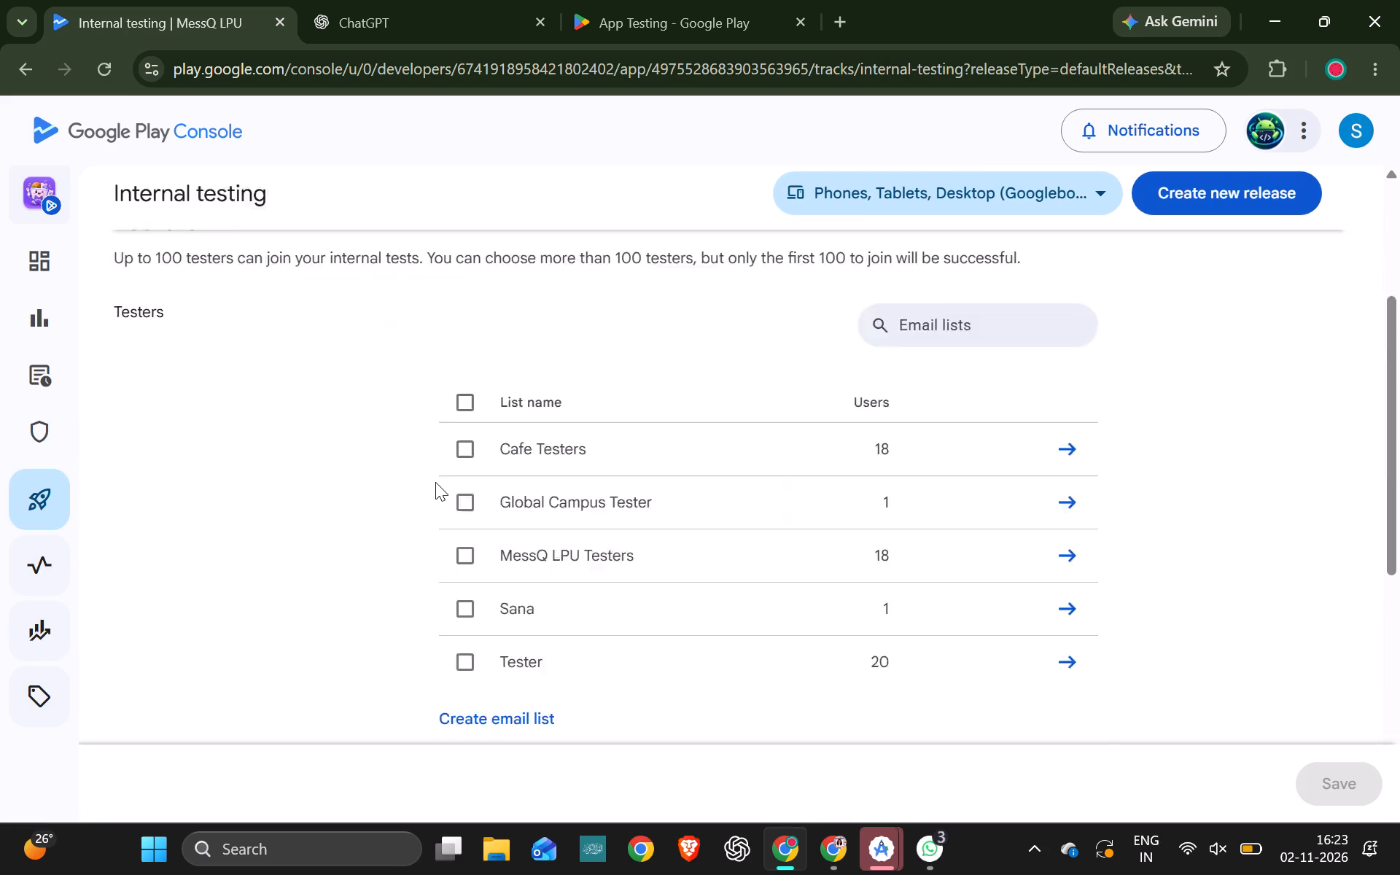
scroll(435, 482, "down", 2)
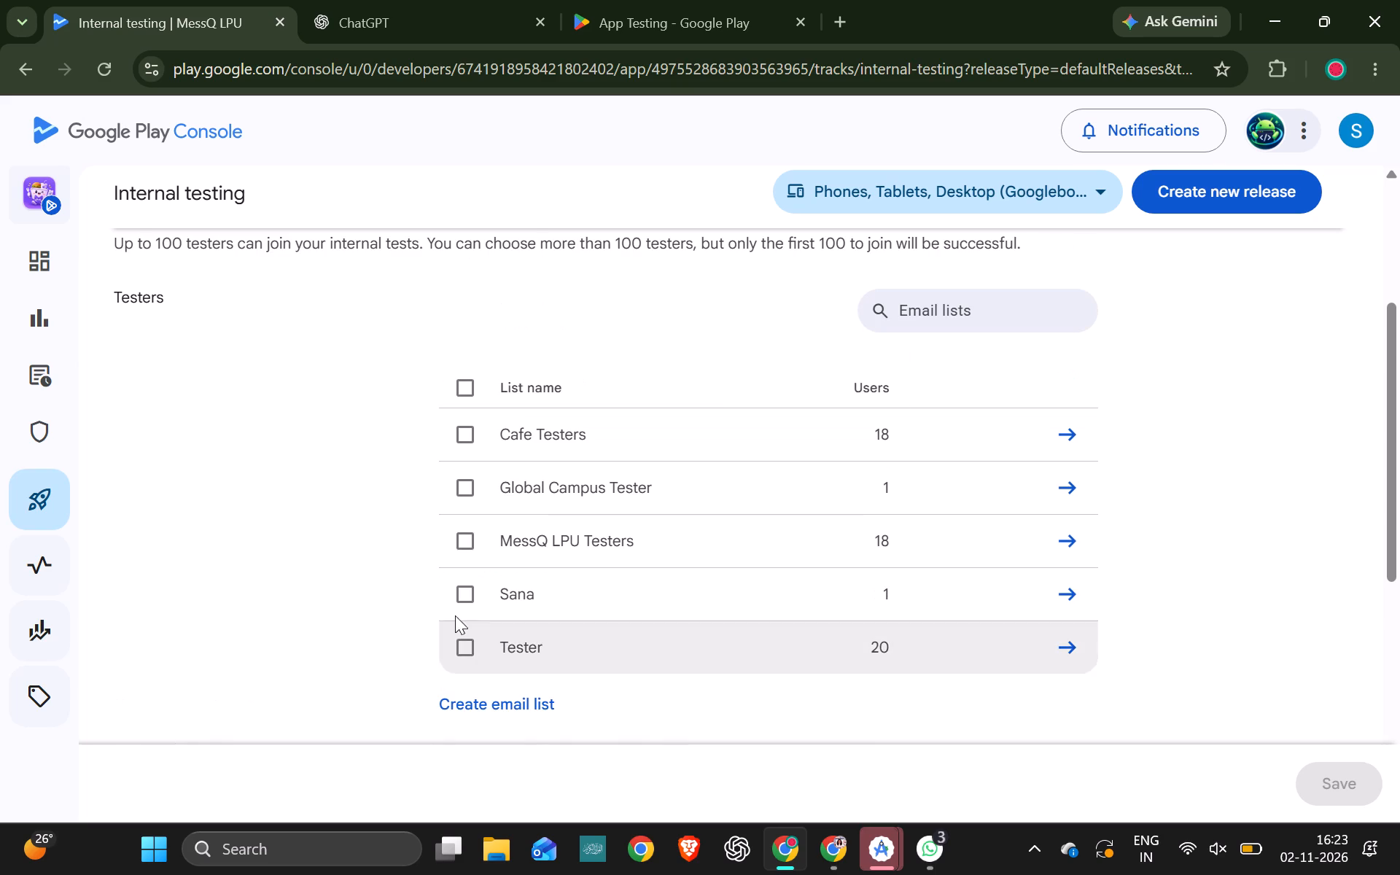
left_click(475, 600)
left_click(1325, 772)
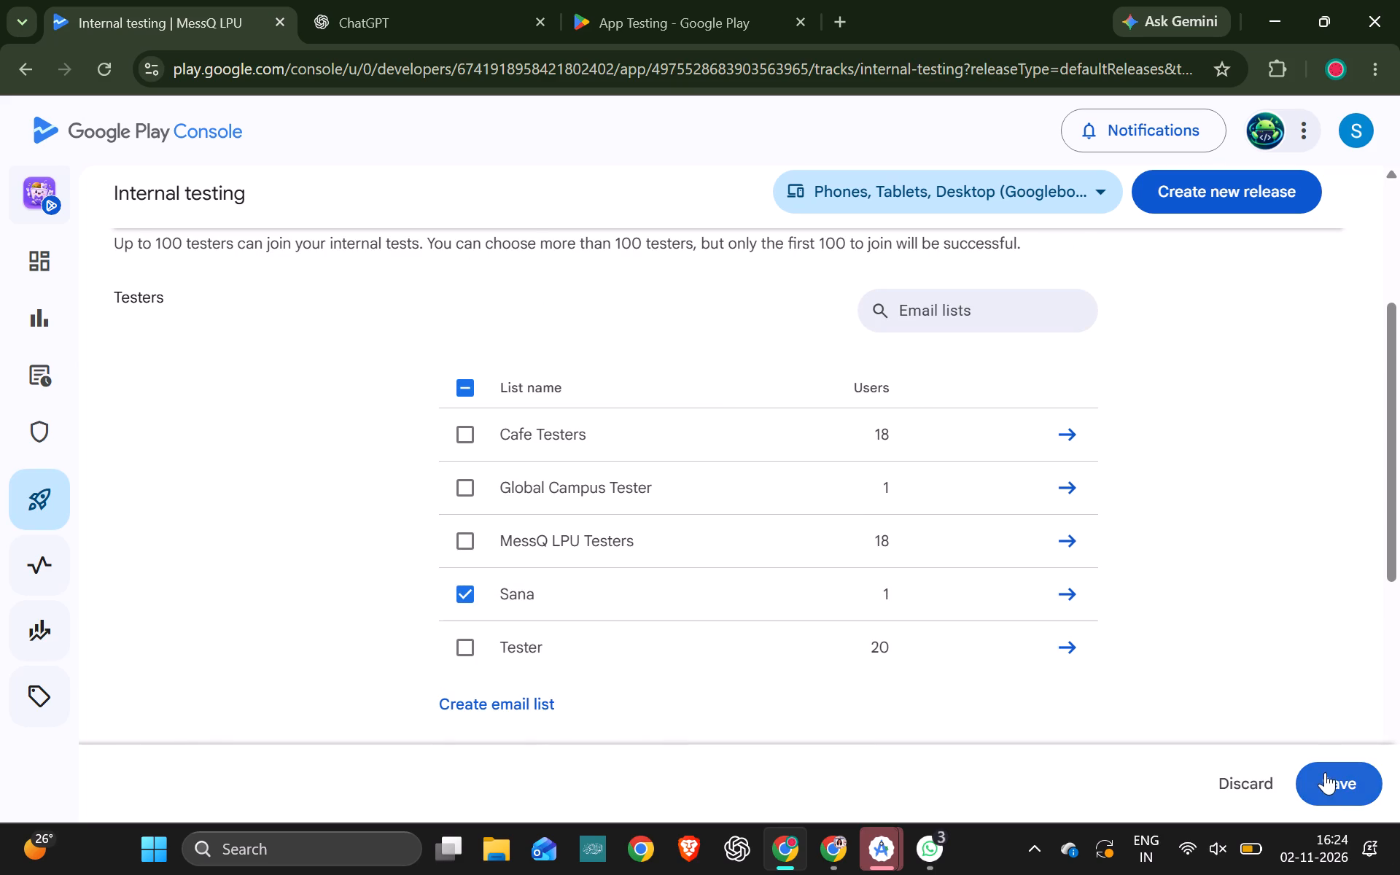
Open MessQ LPU's dashboard, examine its test track statuses and production access requirements, and reload the page.
scroll(1172, 454, "left", 2)
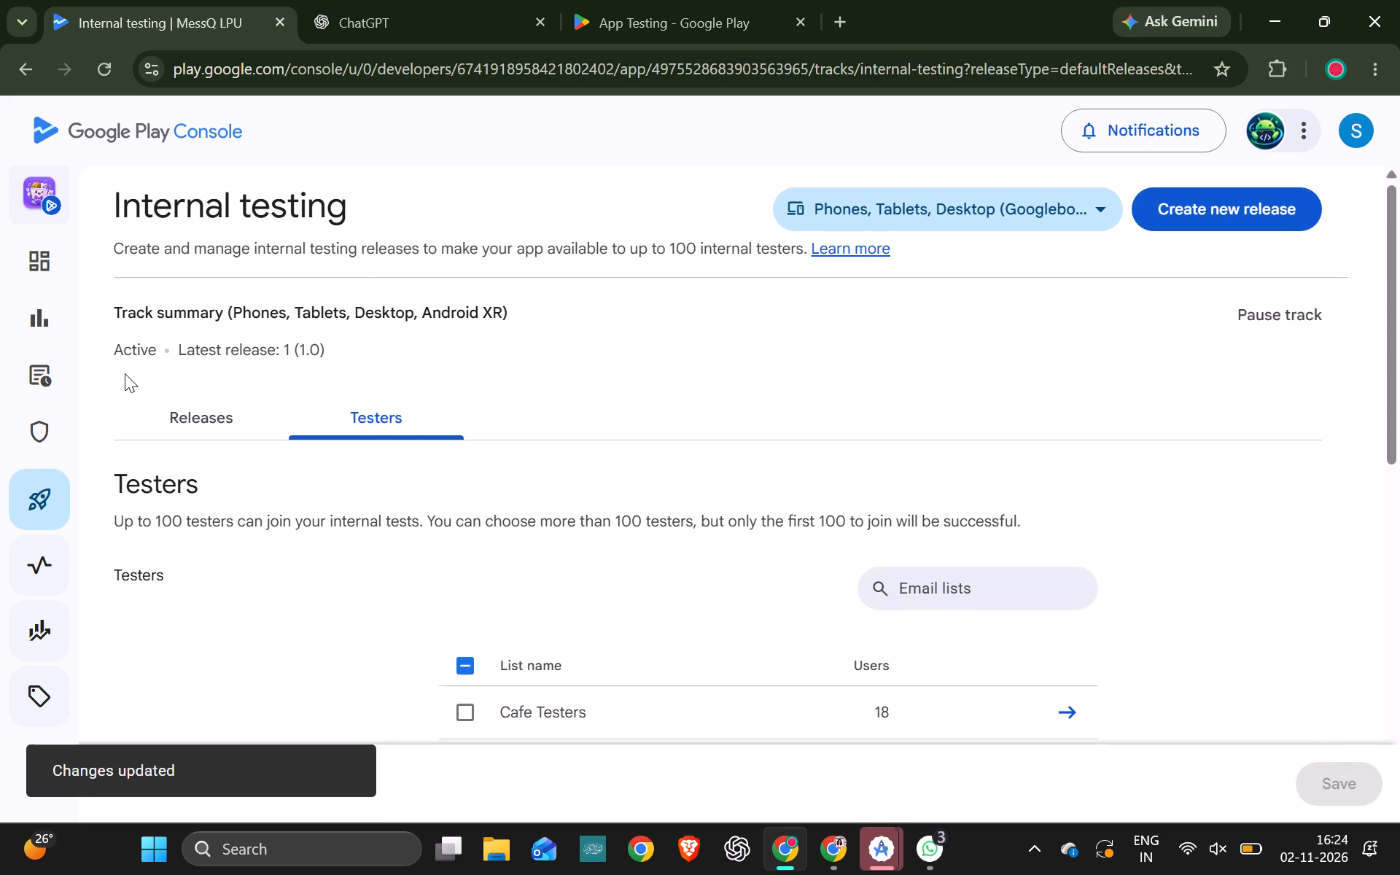
left_click(102, 279)
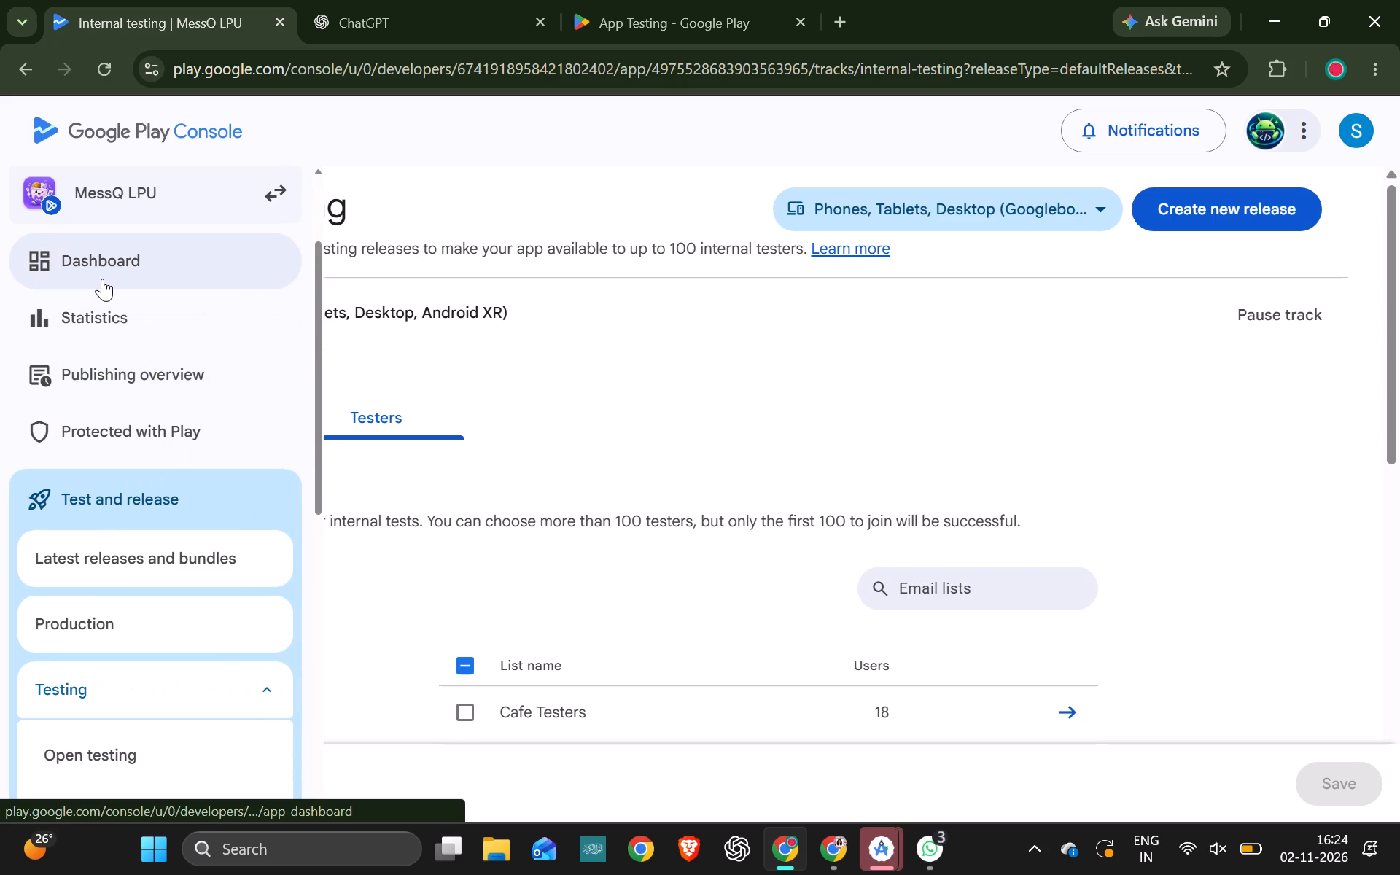
scroll(486, 494, "right", 1)
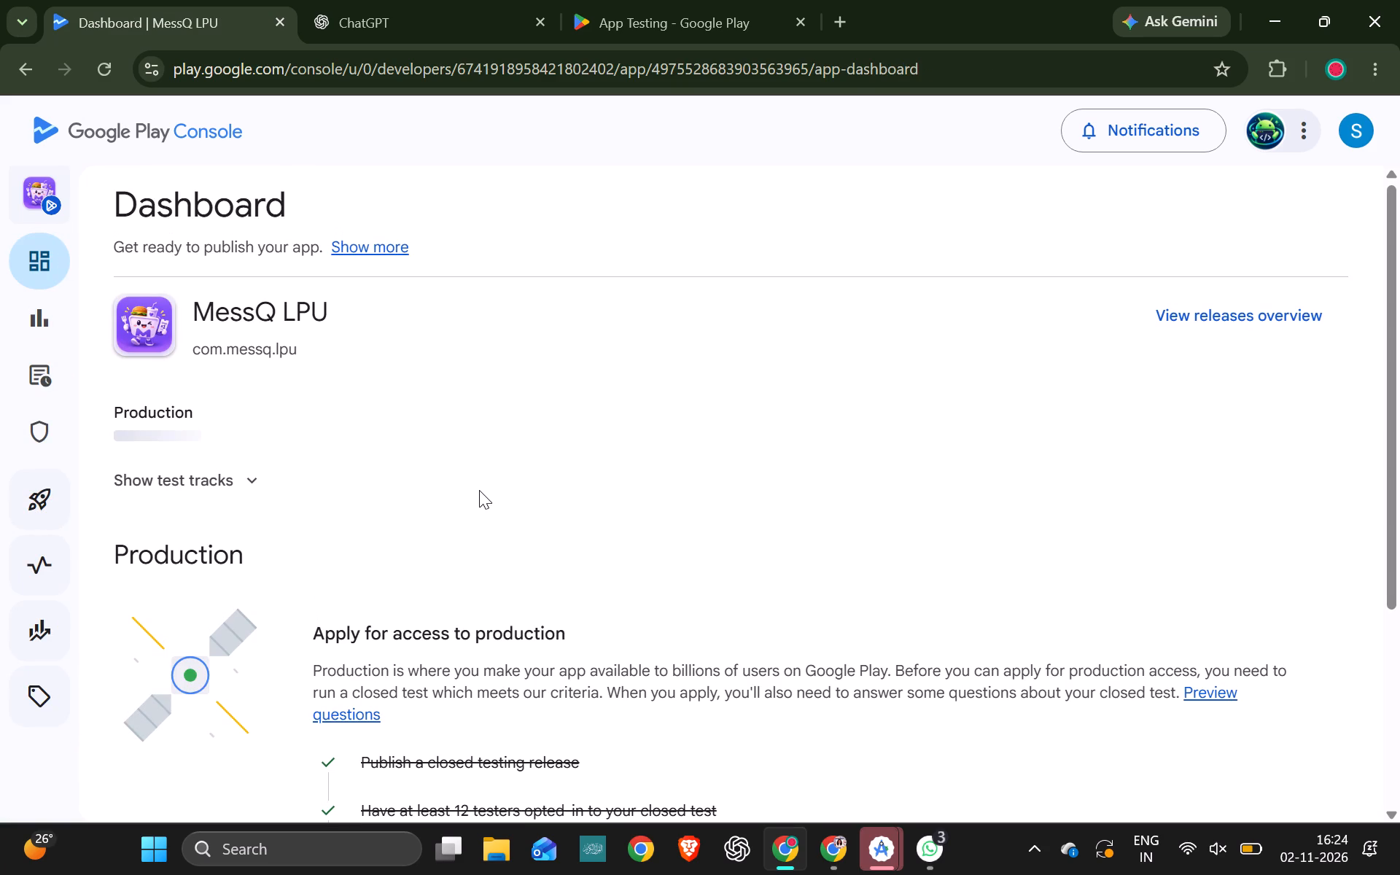
left_click(249, 477)
scroll(452, 687, "right", 1)
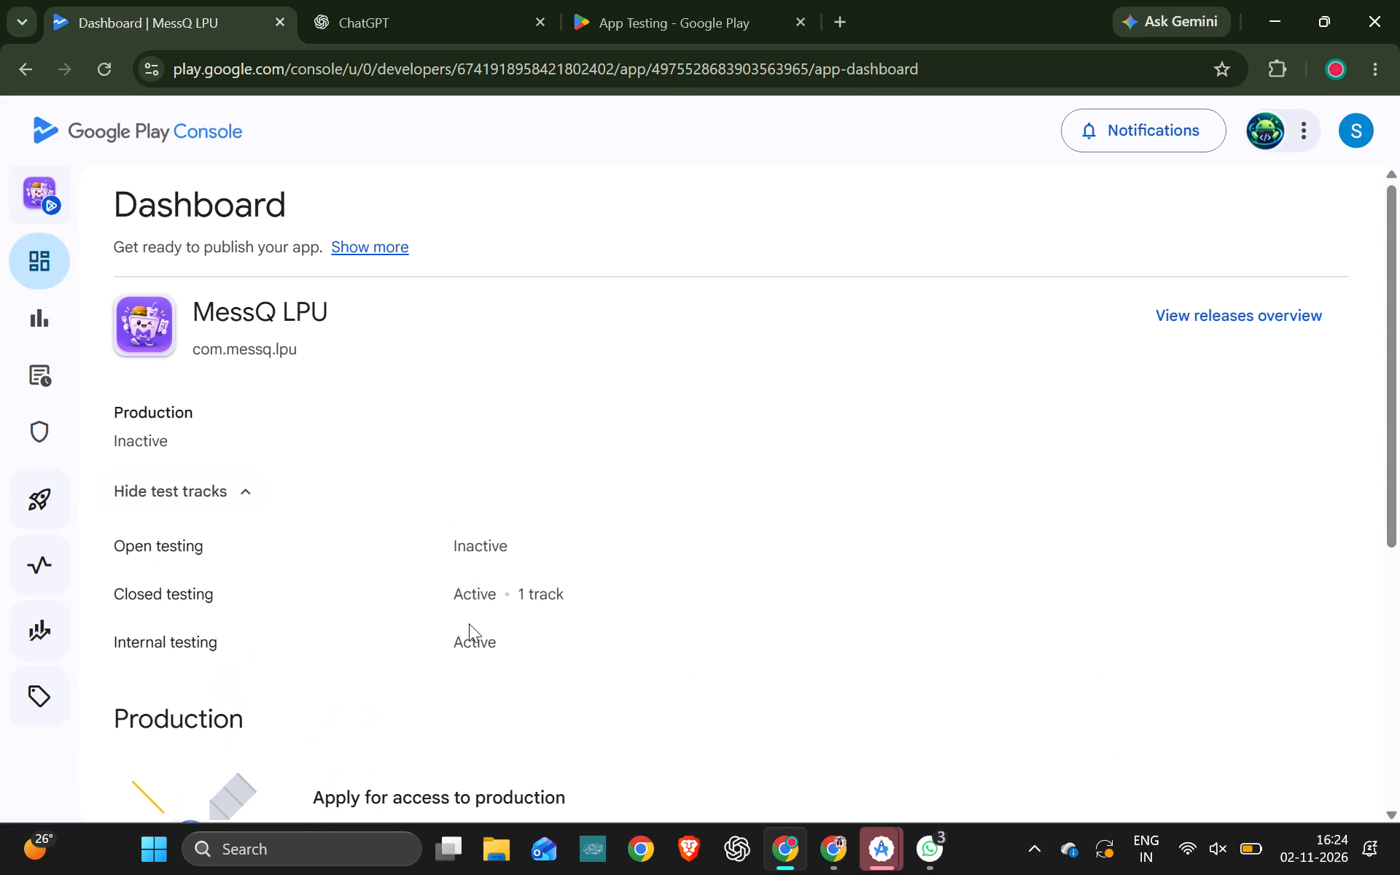
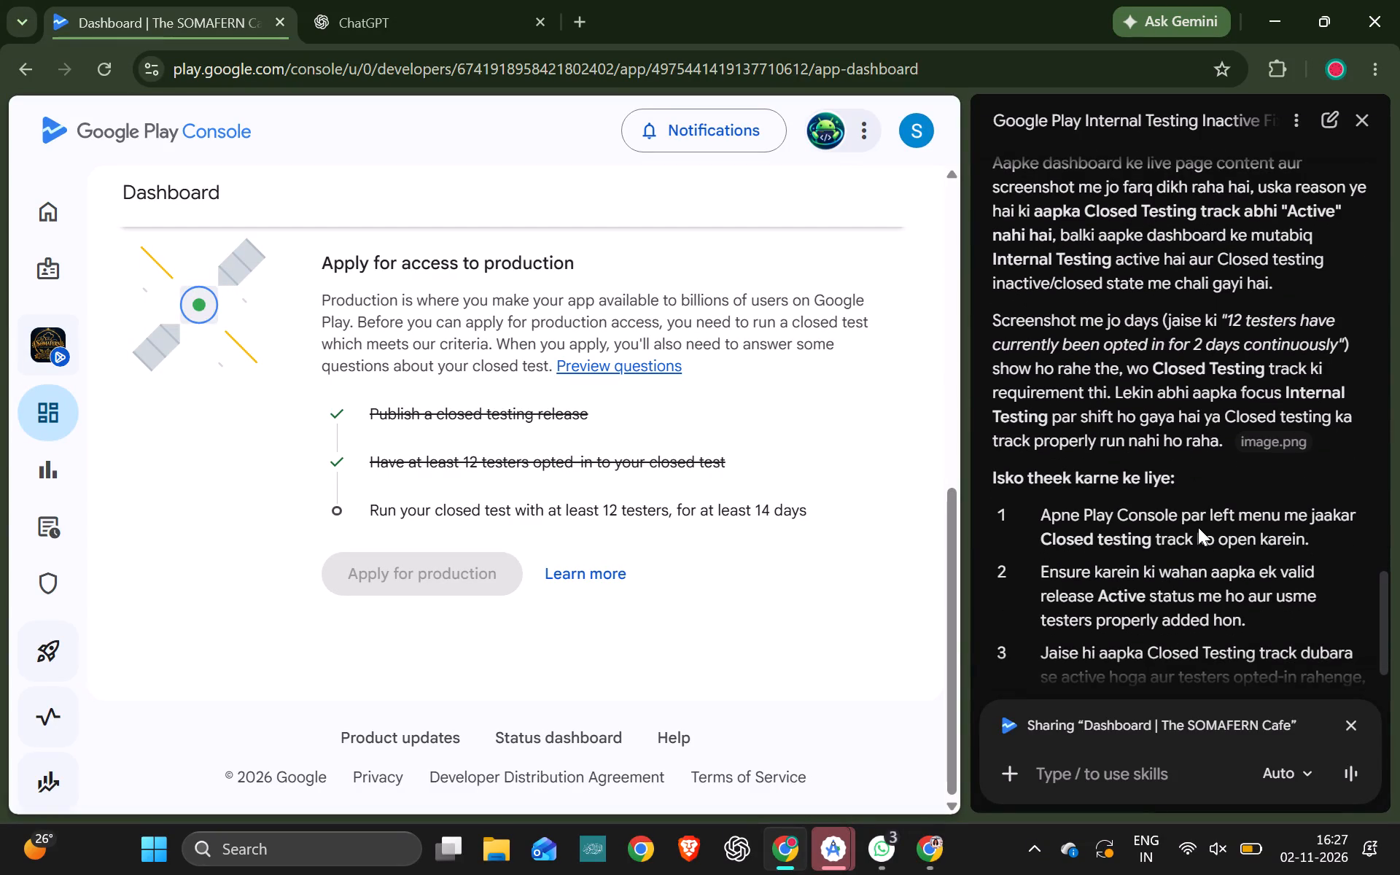
scroll(1198, 527, "down", 1)
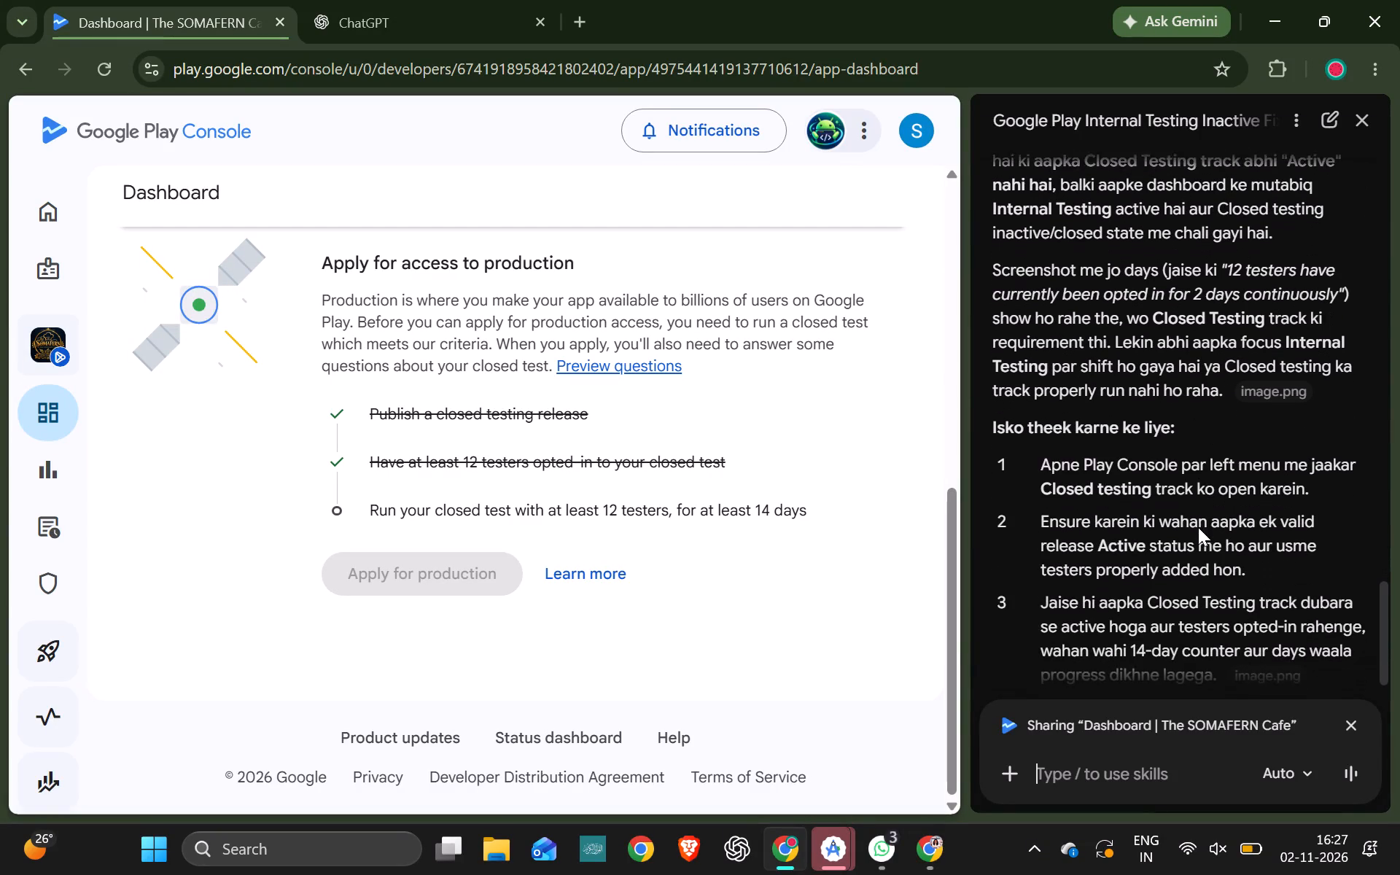
scroll(1198, 527, "down", 1)
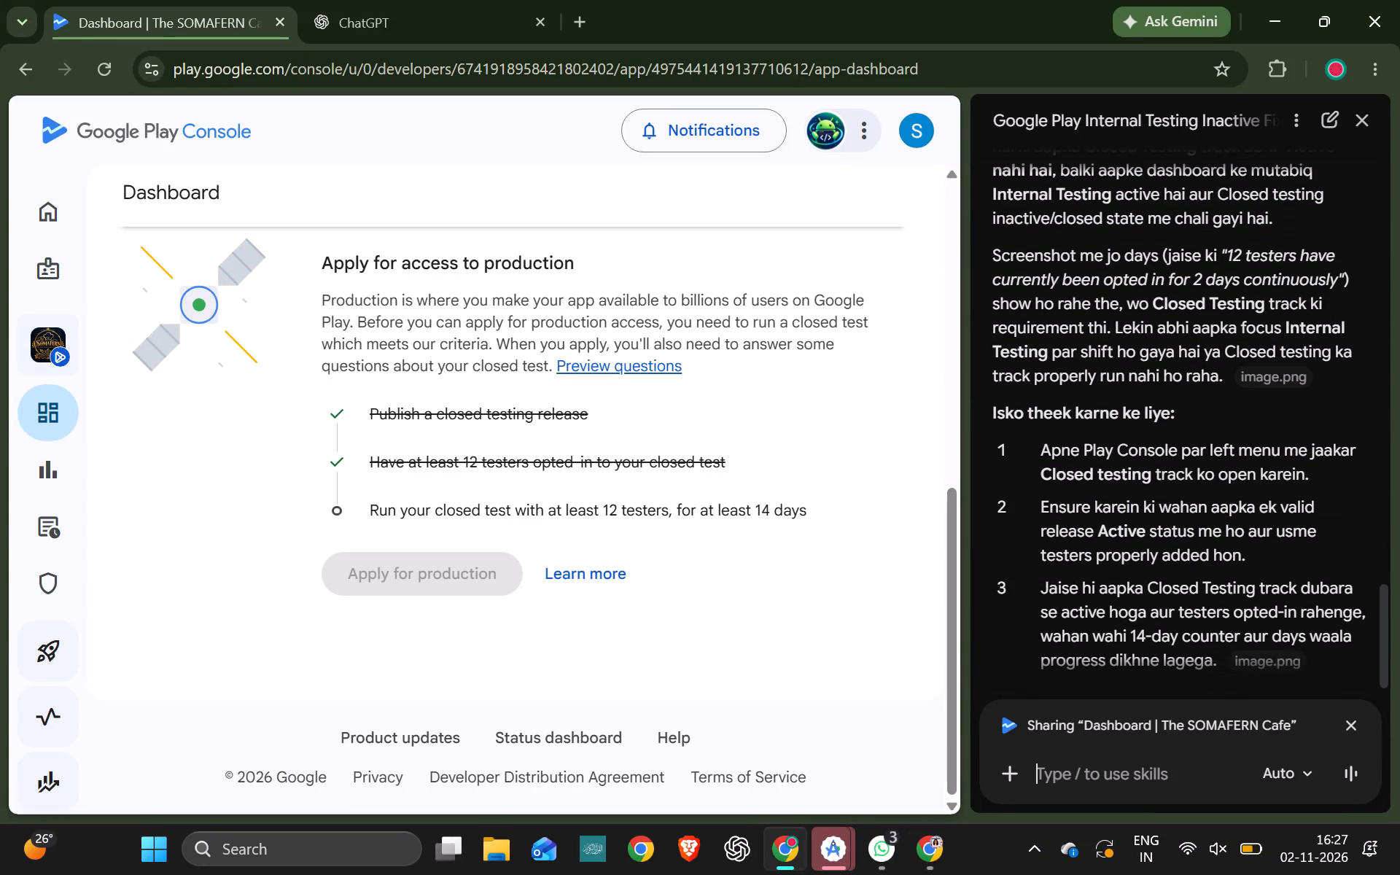
scroll(1198, 527, "down", 1)
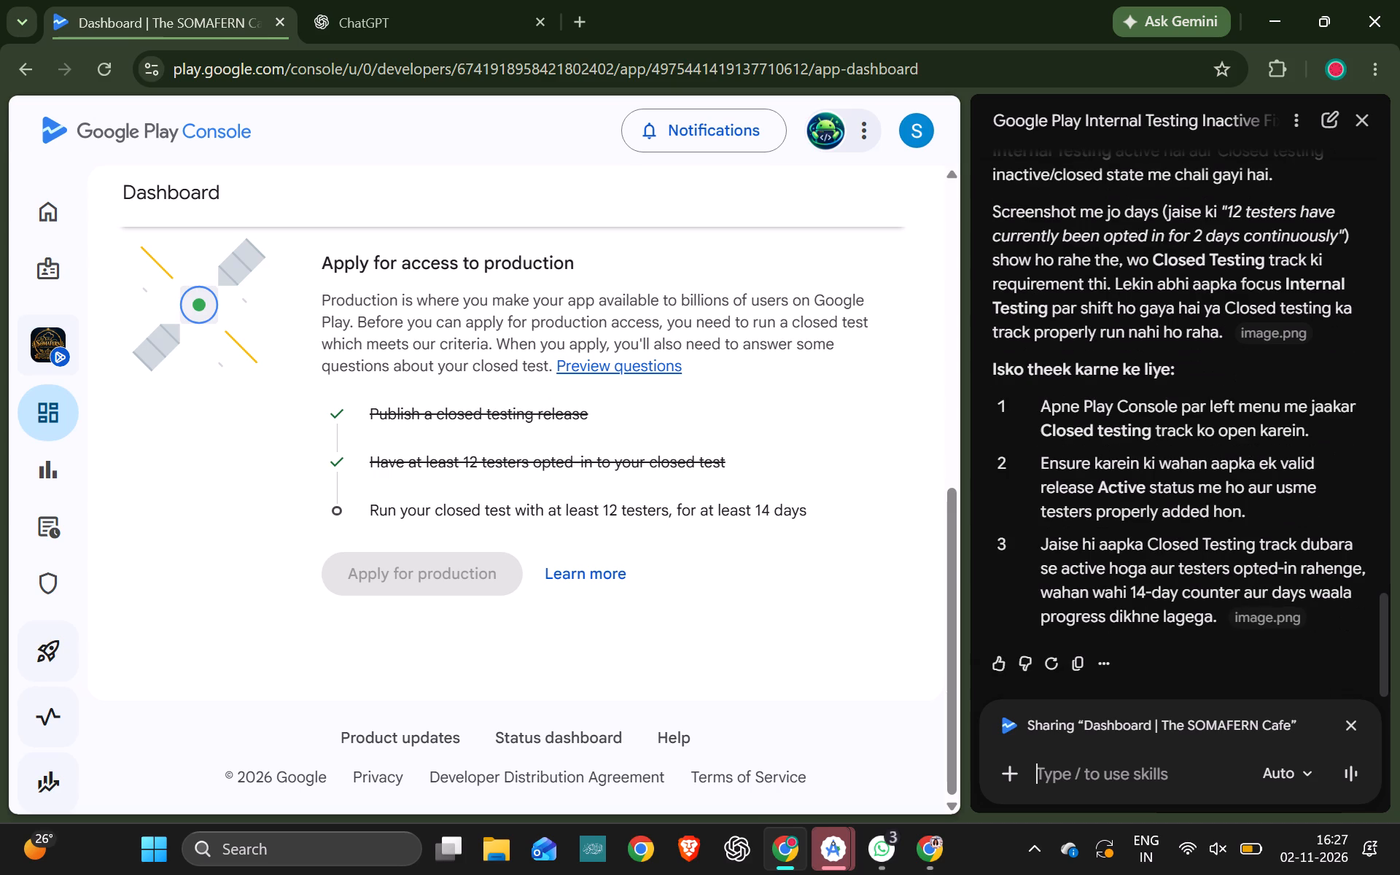
scroll(1198, 527, "down", 1)
left_click(1362, 131)
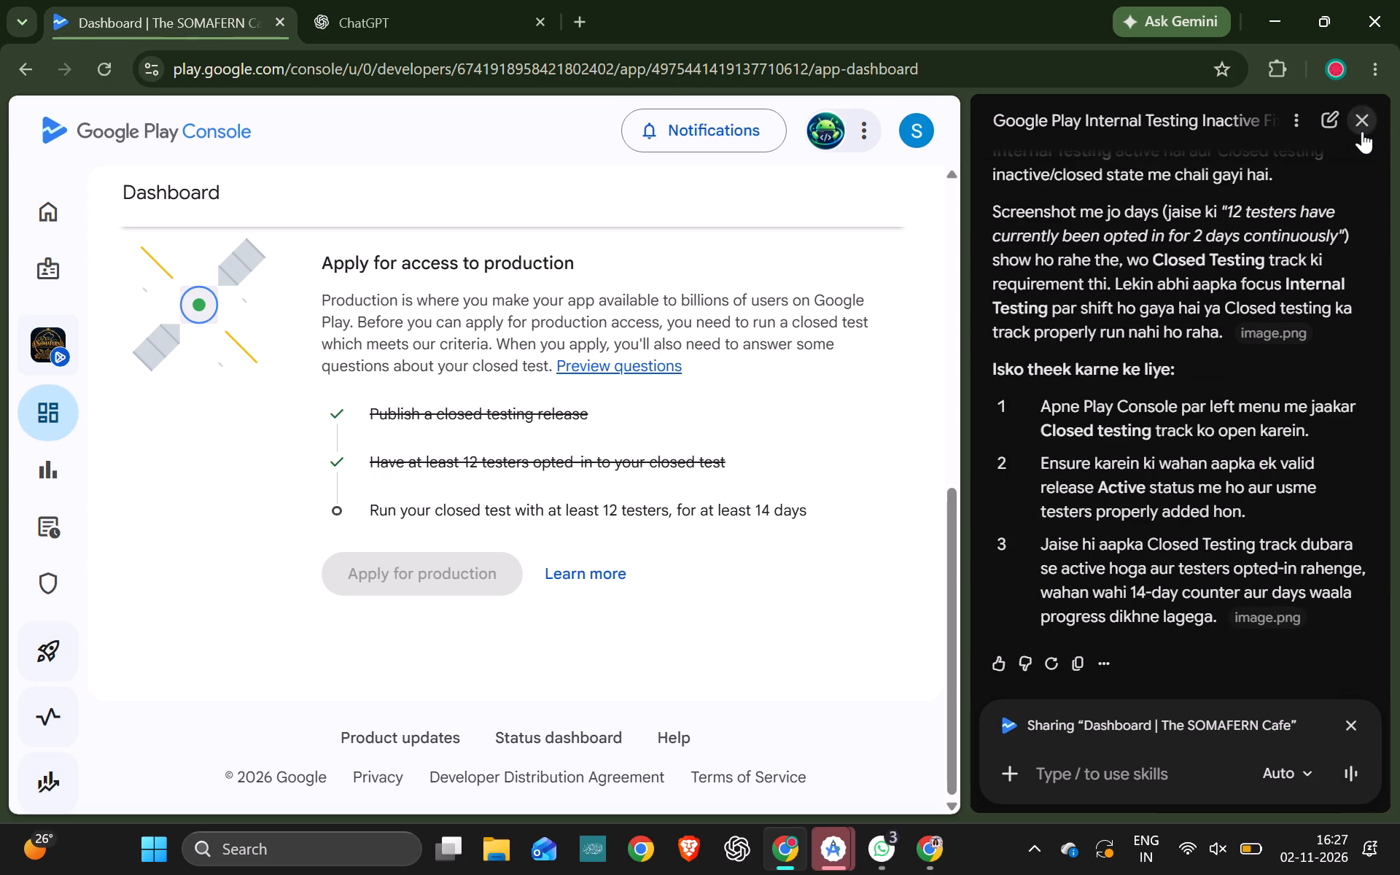
Reload The SOMAFERN Cafe's dashboard and check the production access checklist and the status of the test tracks.
left_click(122, 81)
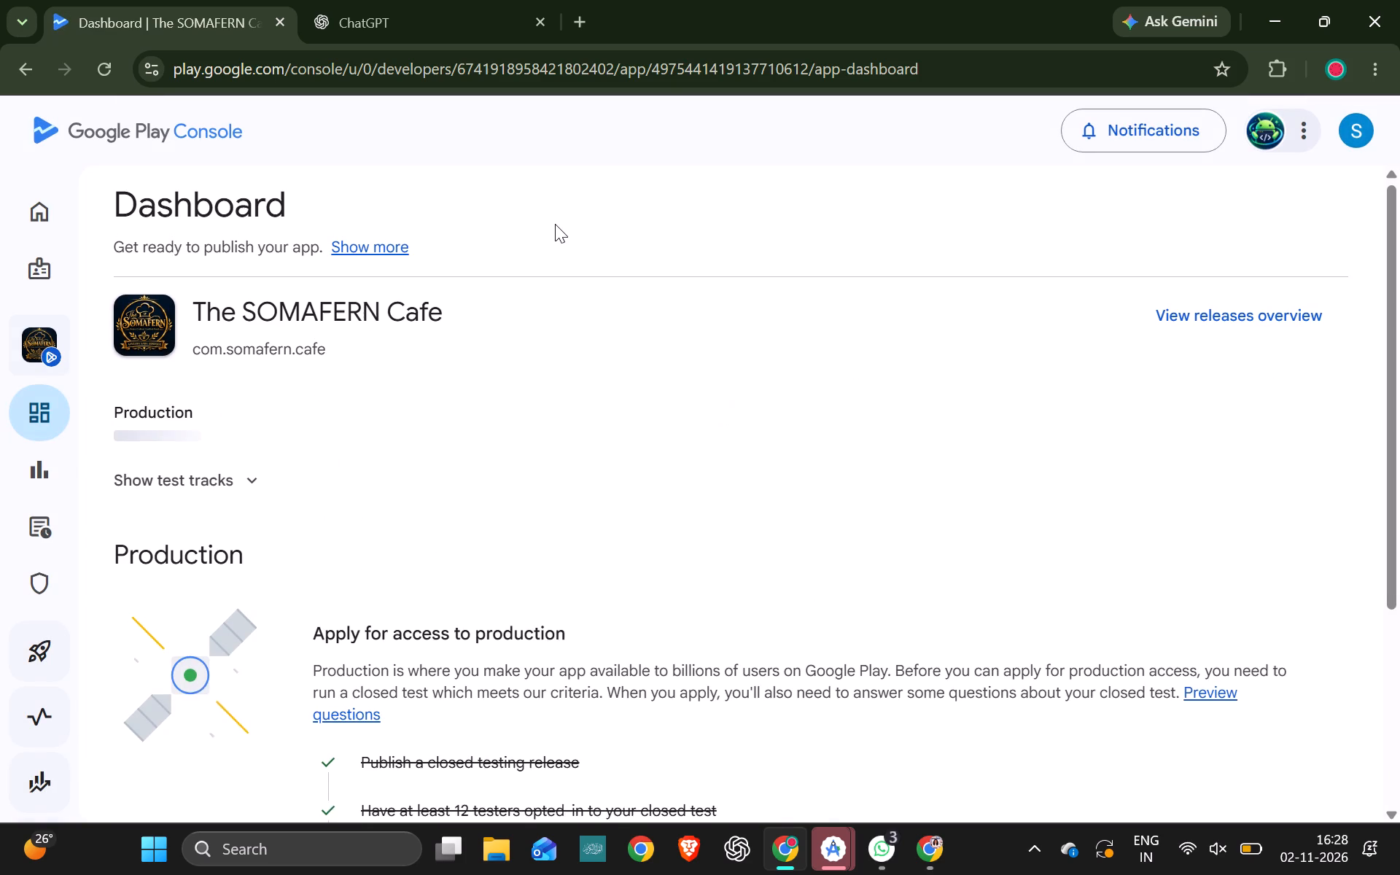
scroll(524, 363, "down", 2)
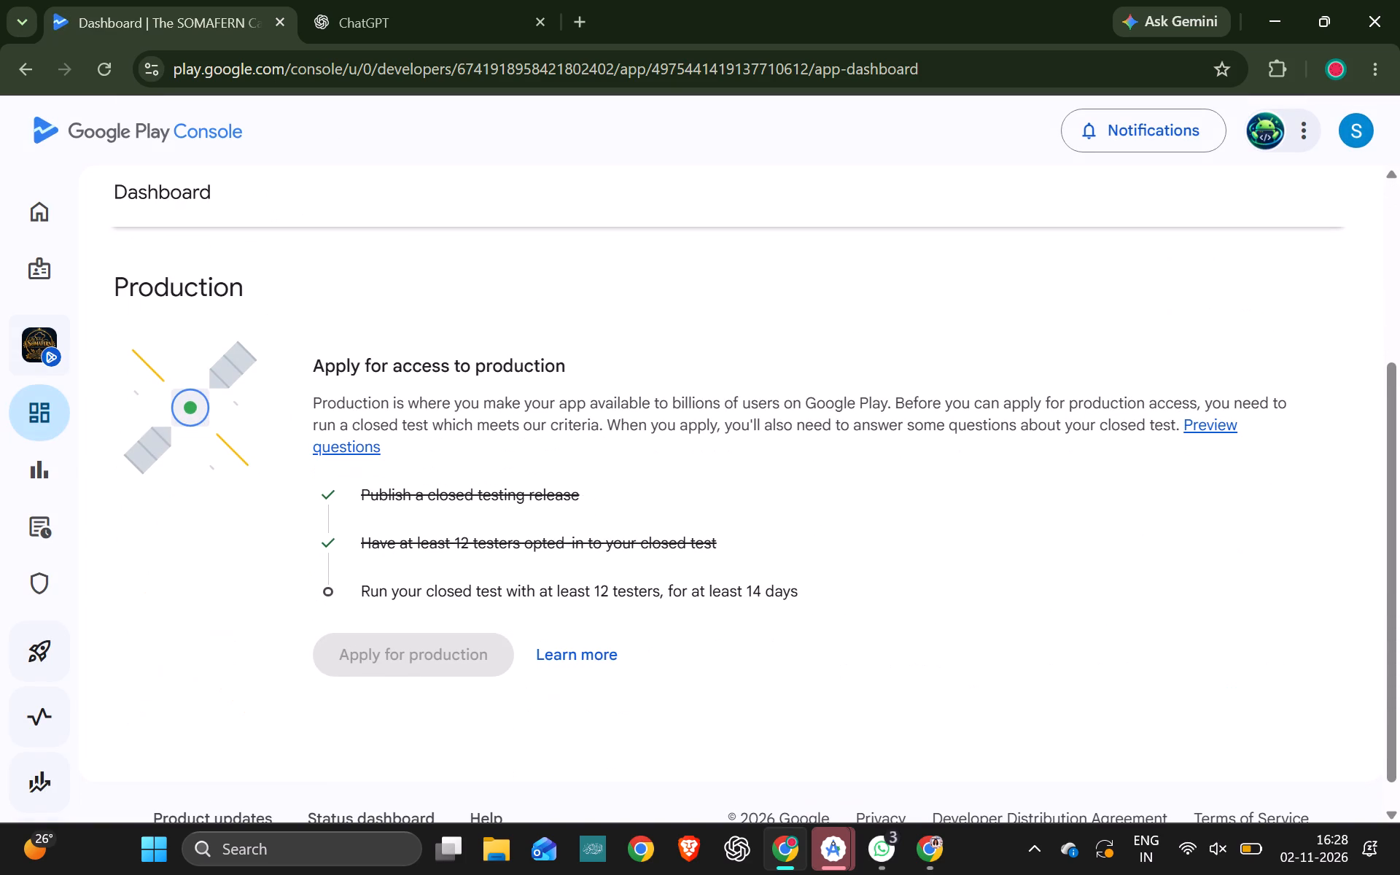
scroll(524, 363, "up", 5)
left_click(247, 483)
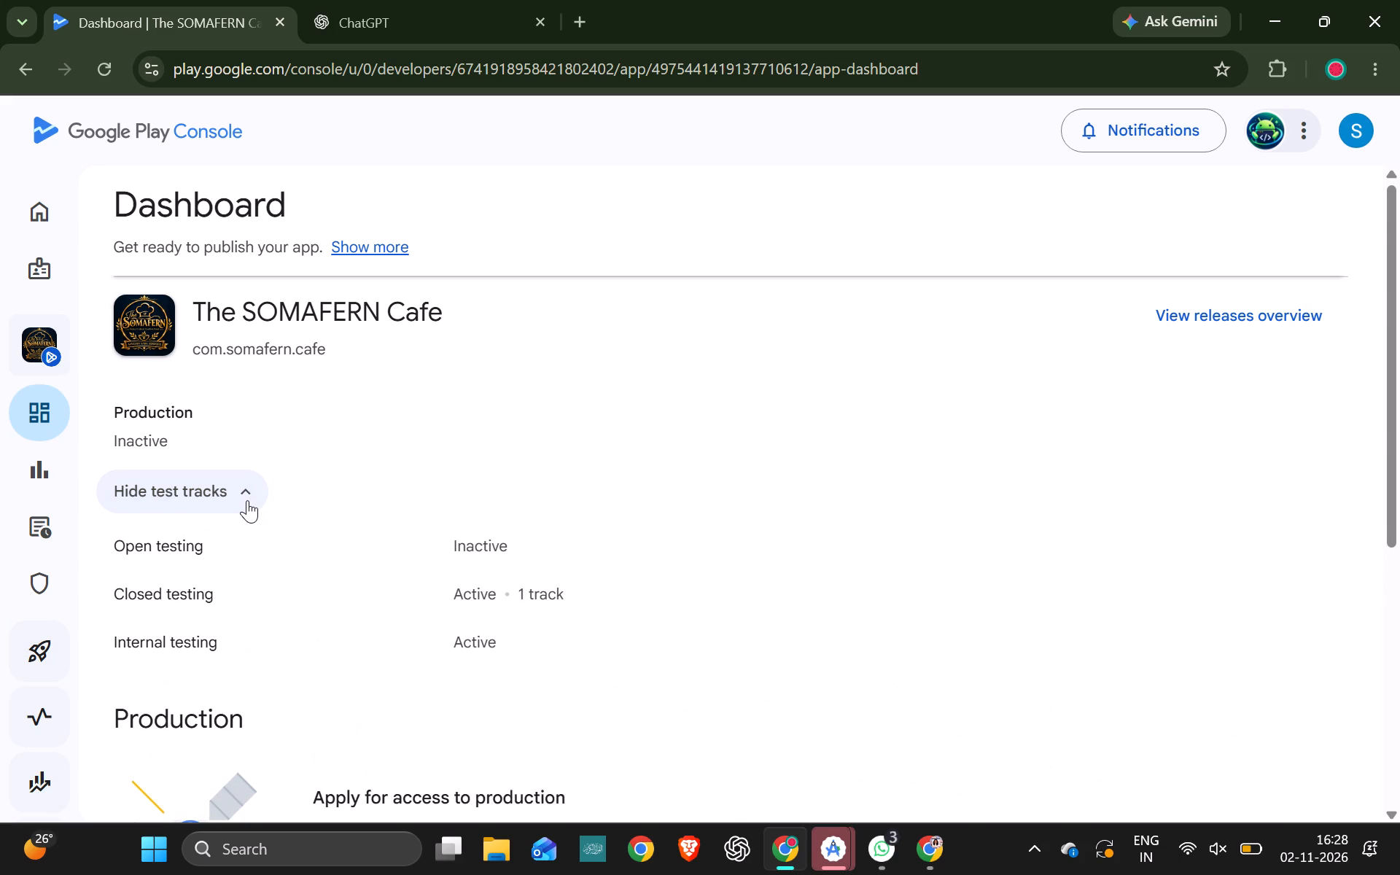
Open the Closed testing - Alpha track from Test and release and examine its releases and targeted countries / regions.
left_click(34, 668)
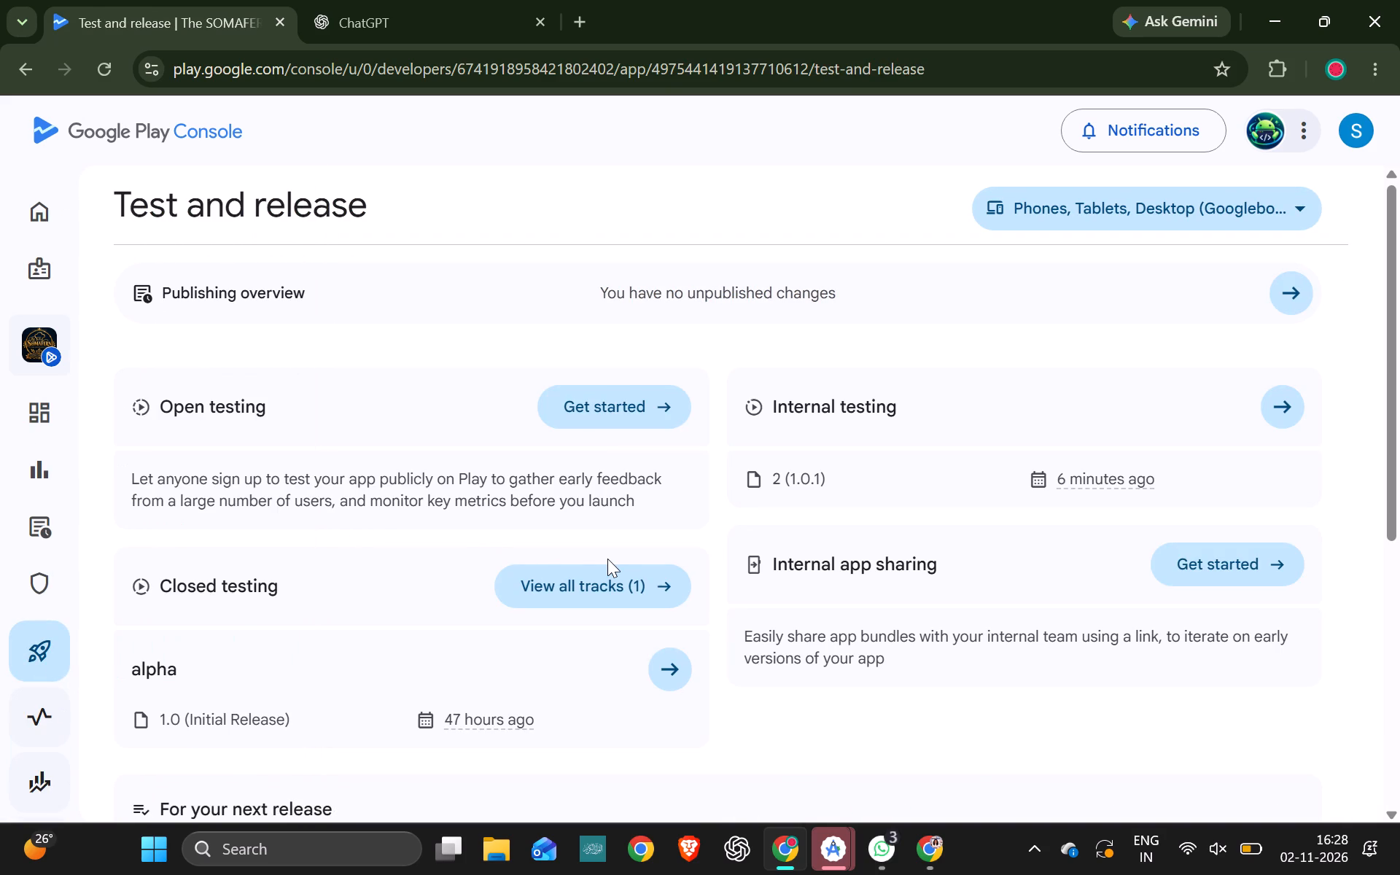
scroll(607, 559, "down", 1)
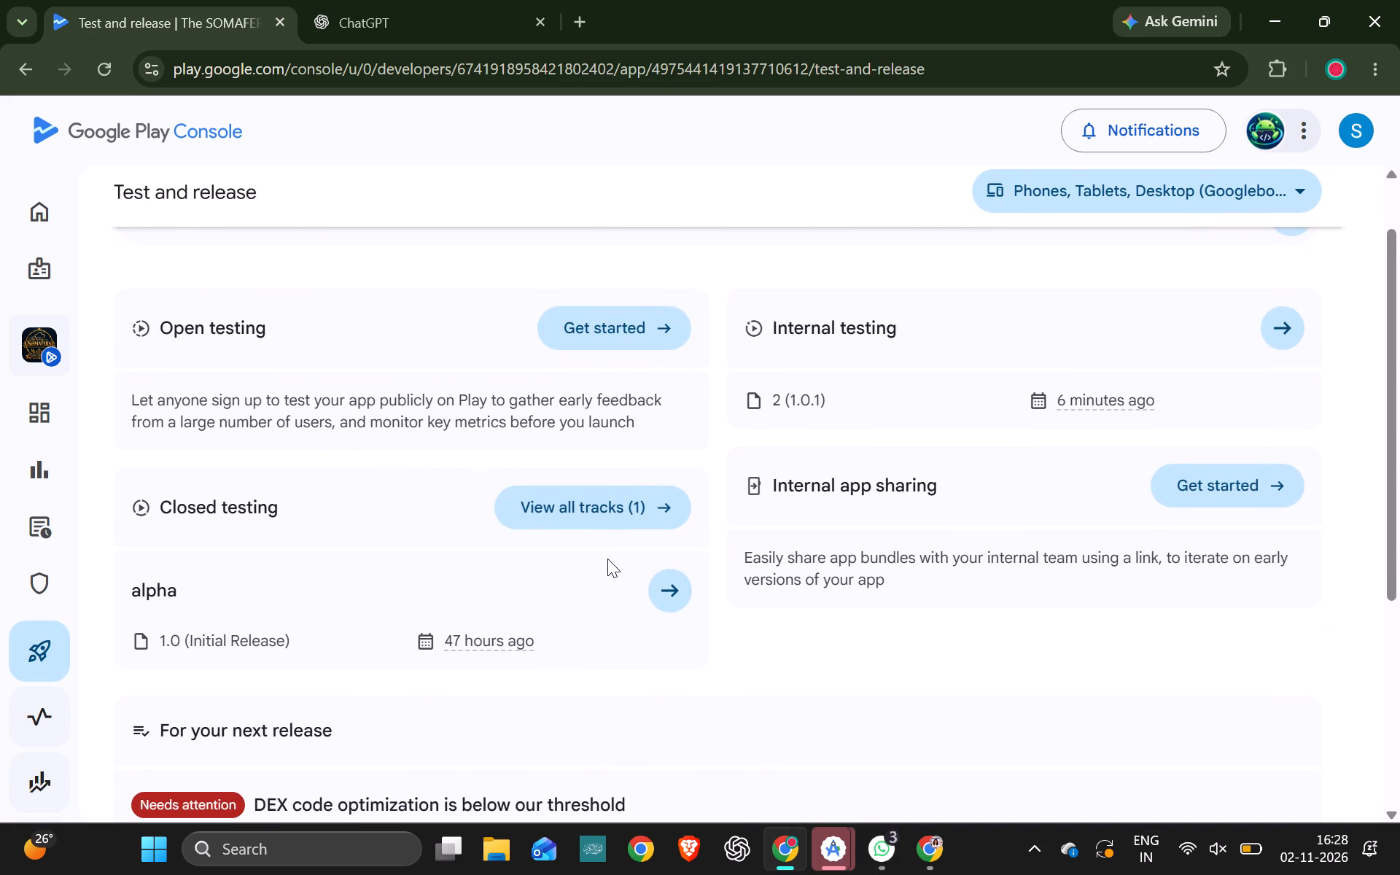
scroll(607, 559, "down", 3)
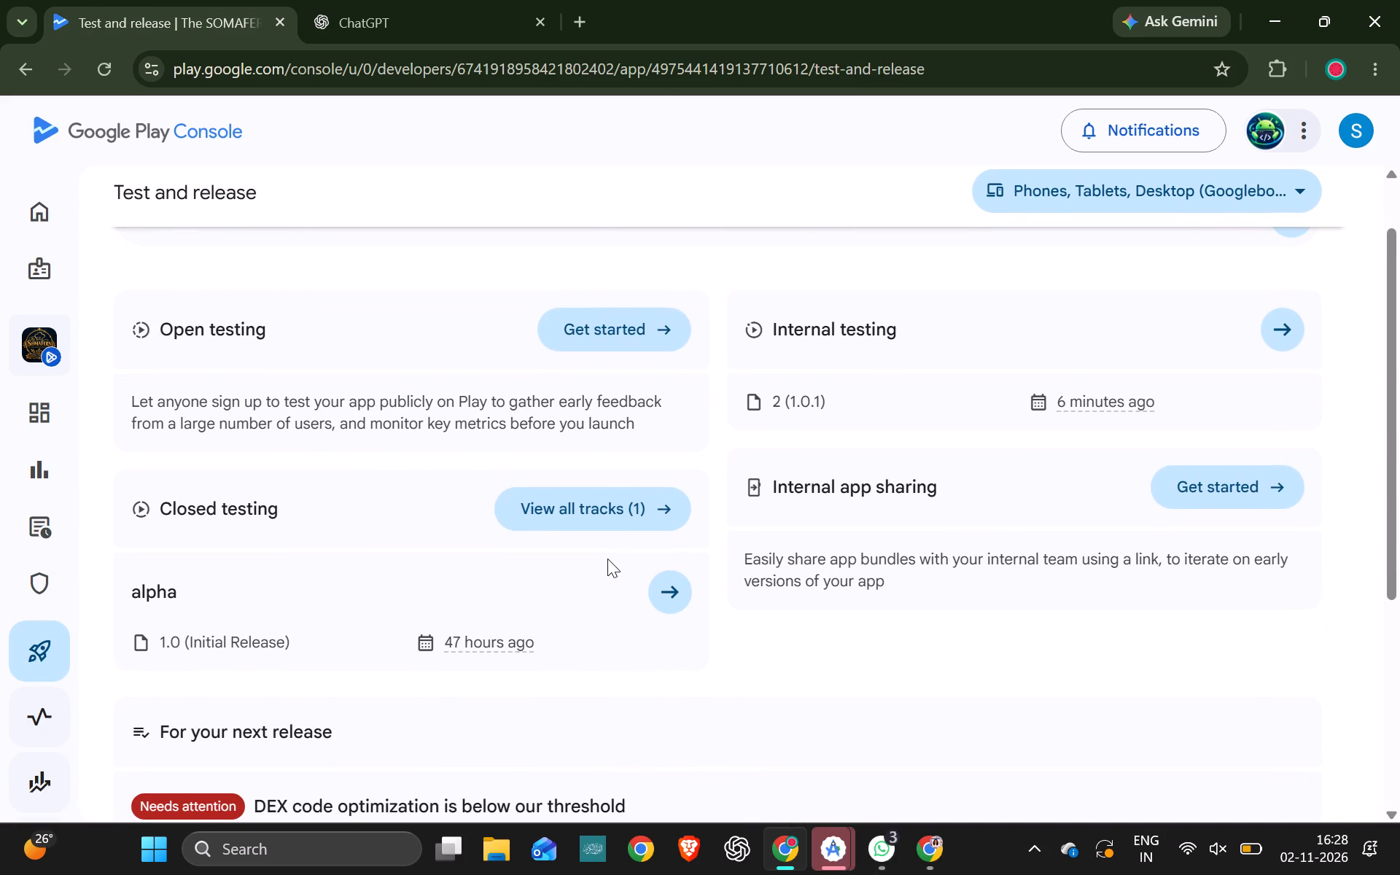
scroll(607, 559, "down", 1)
left_click(604, 476)
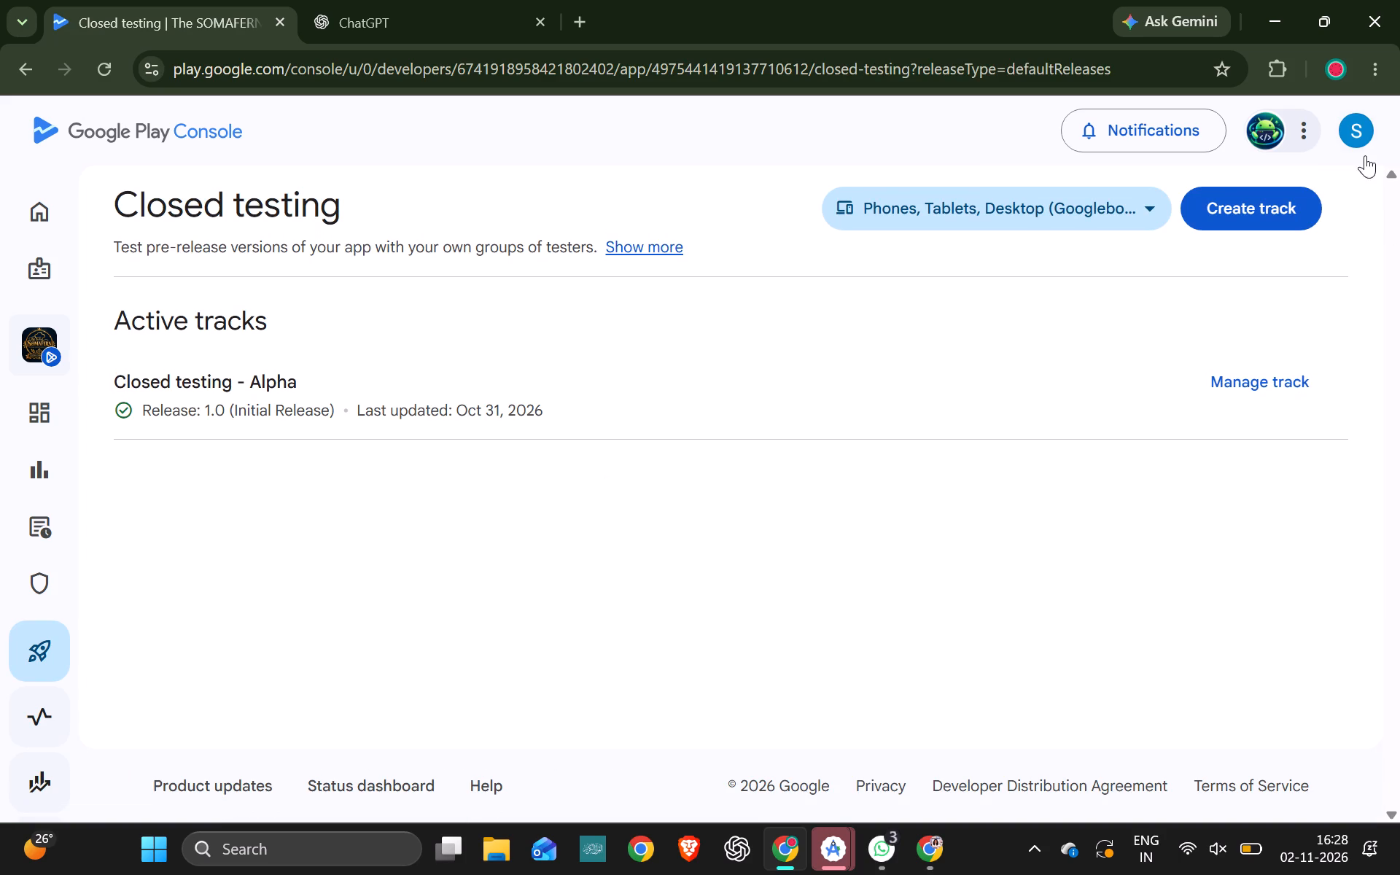
left_click(1273, 406)
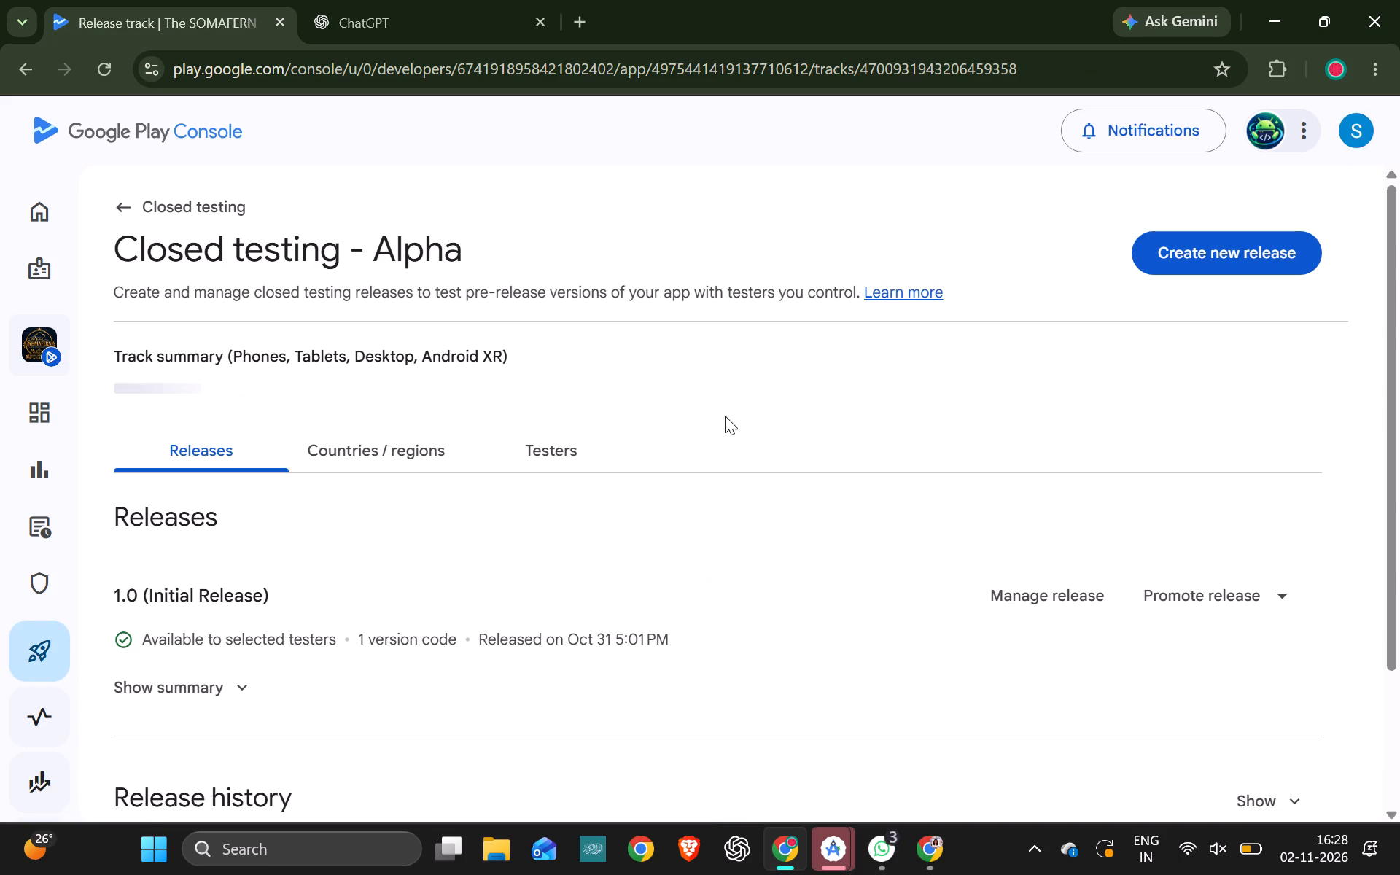
scroll(602, 532, "down", 5)
scroll(602, 532, "up", 3)
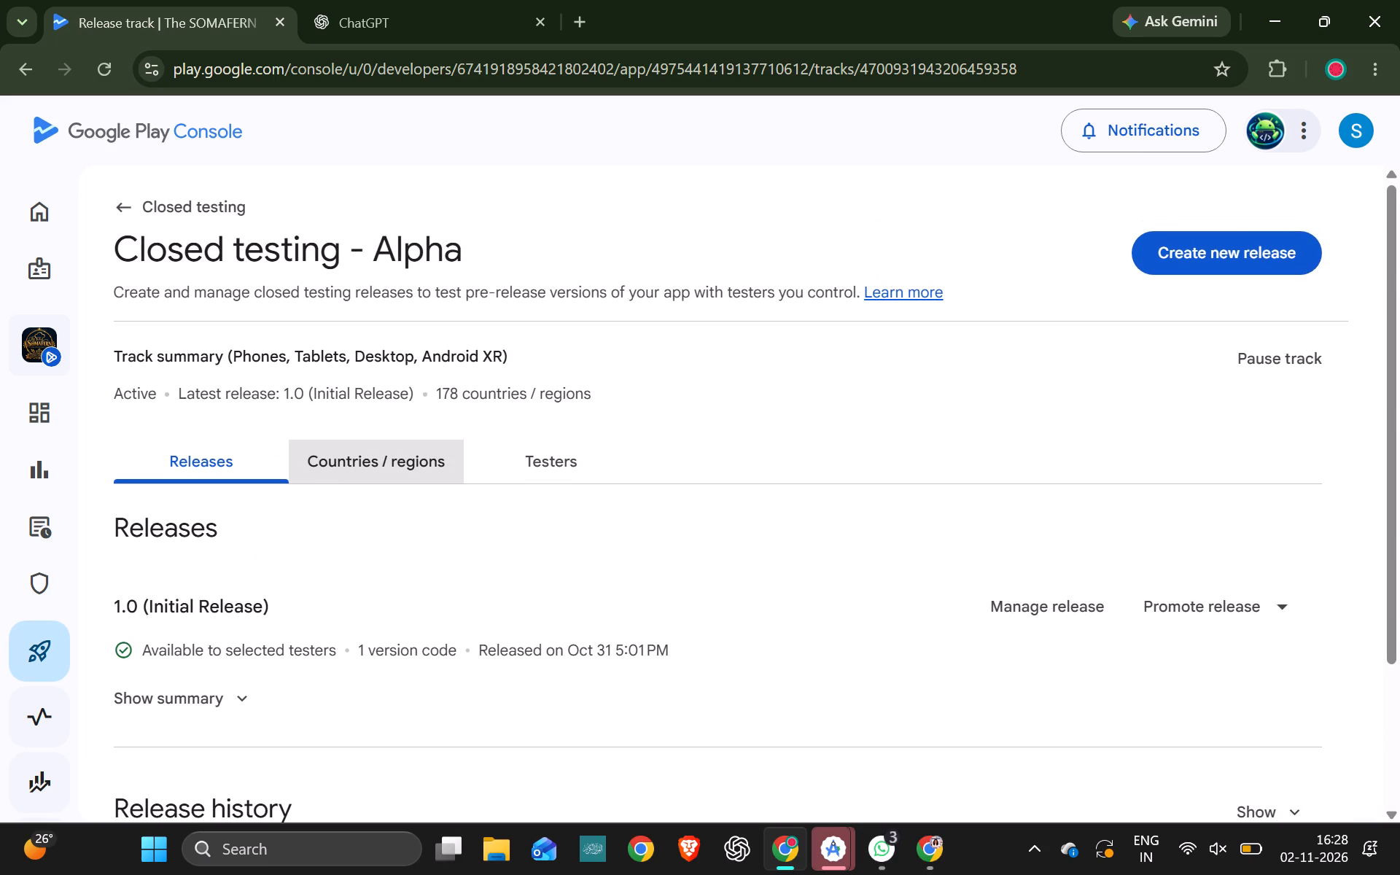
left_click(367, 461)
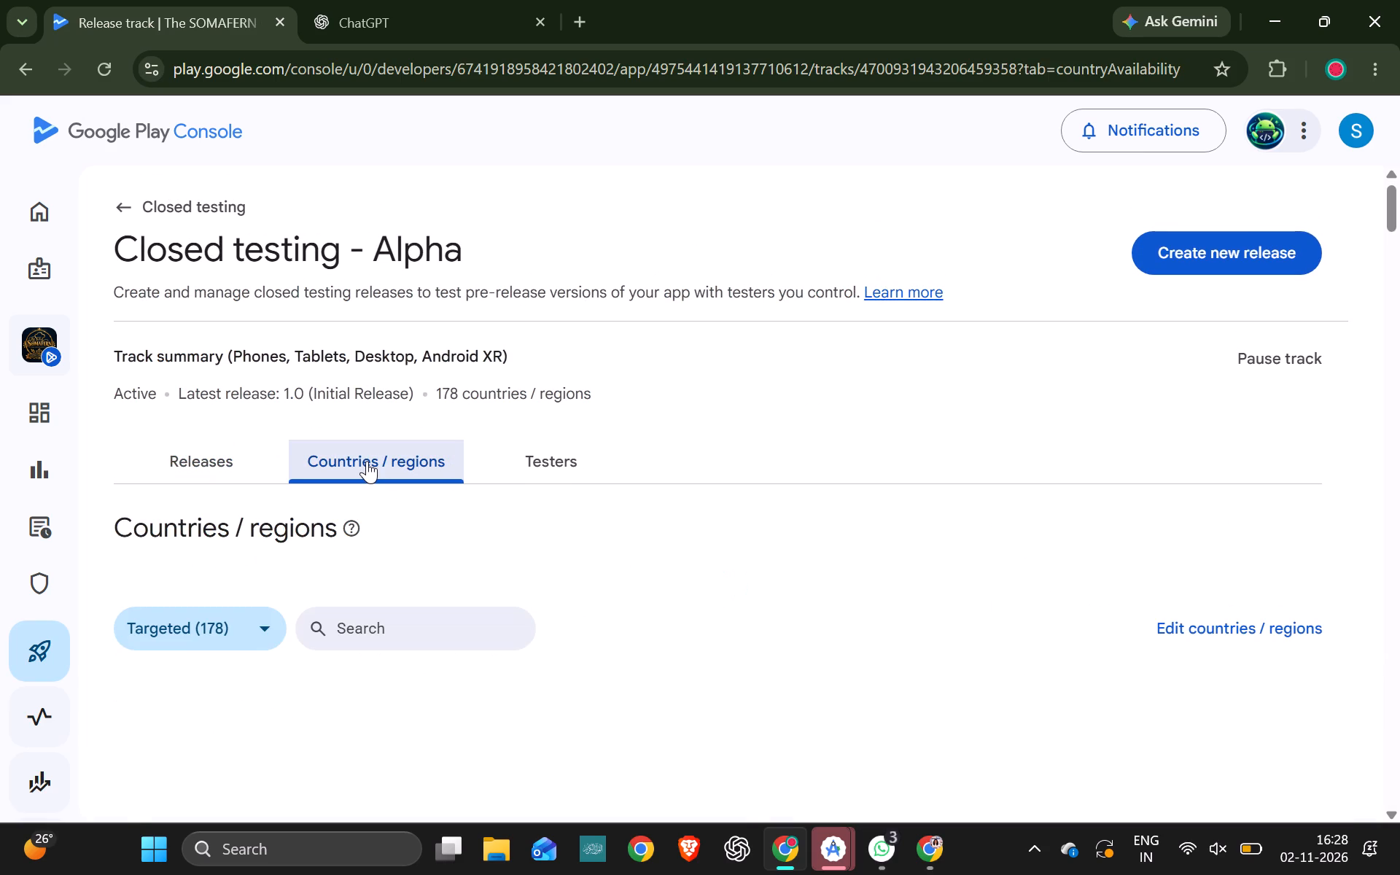
Open the Alpha track's testers settings and review the Cafe Testers email list, leaving it unedited.
left_click(530, 487)
left_click(540, 474)
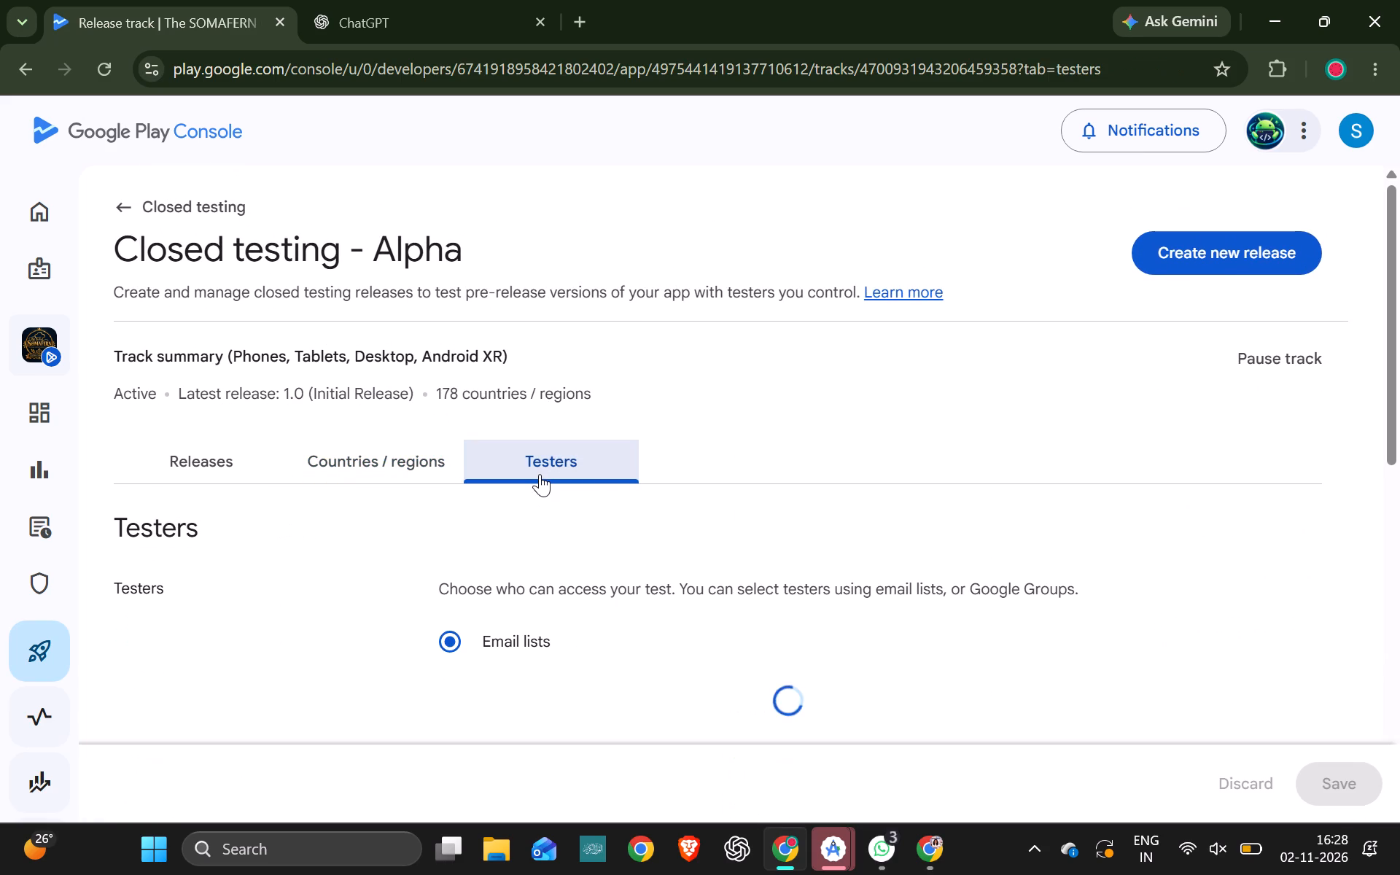
scroll(537, 637, "down", 1)
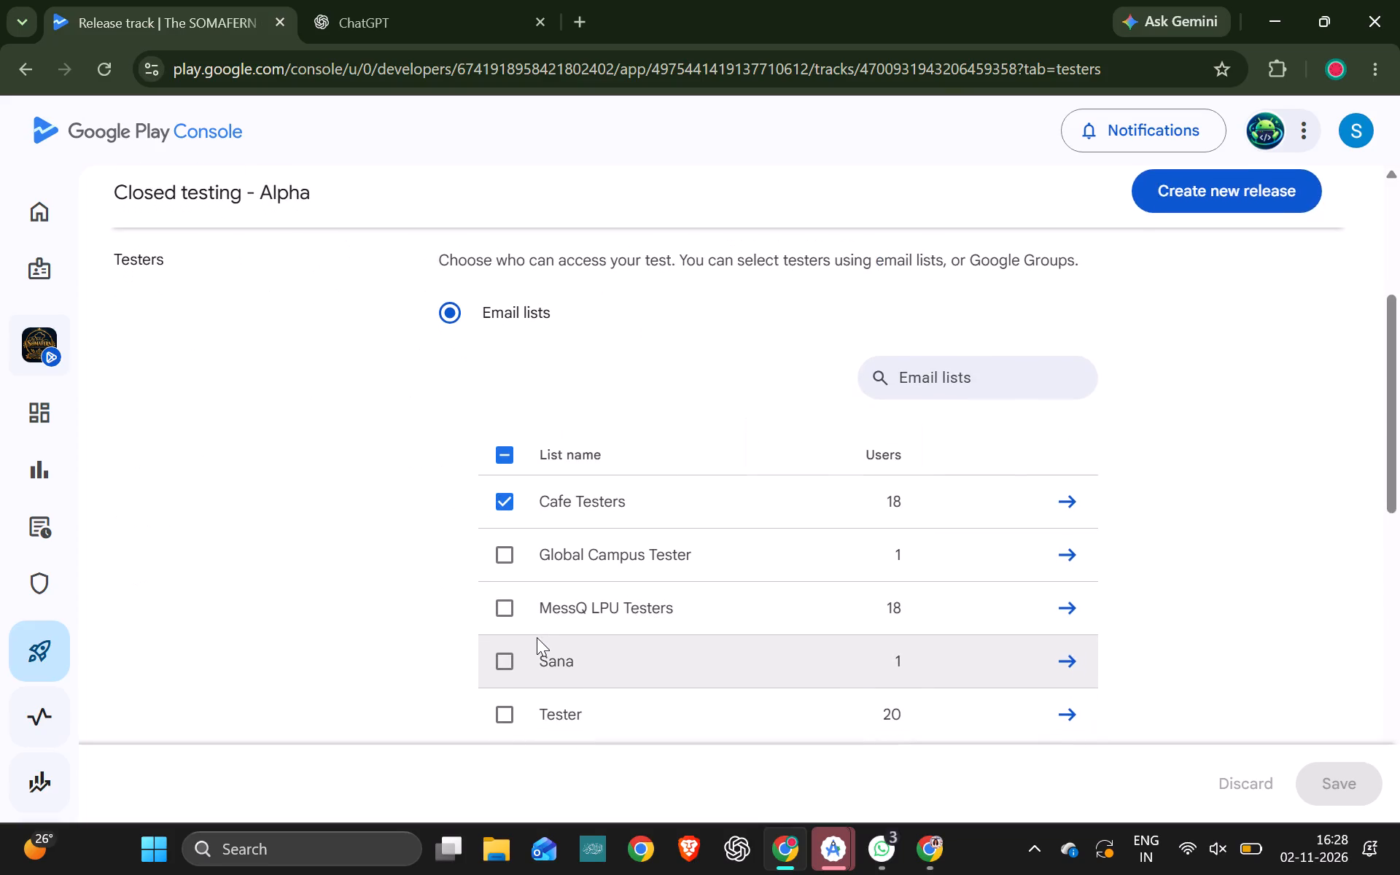
scroll(537, 637, "down", 1)
left_click(1068, 500)
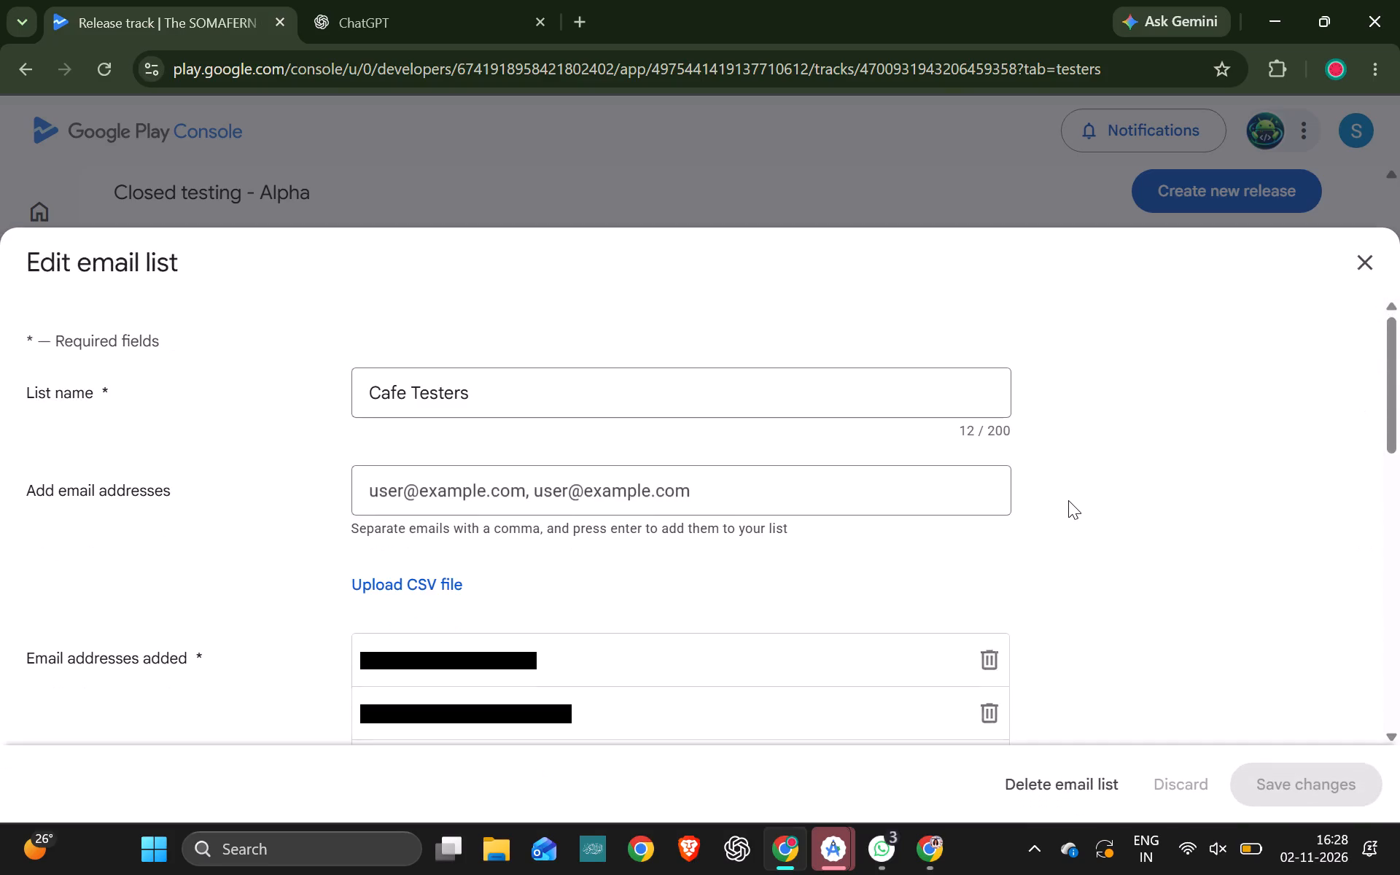
scroll(1068, 500, "down", 7)
scroll(1068, 500, "up", 12)
left_click(1358, 281)
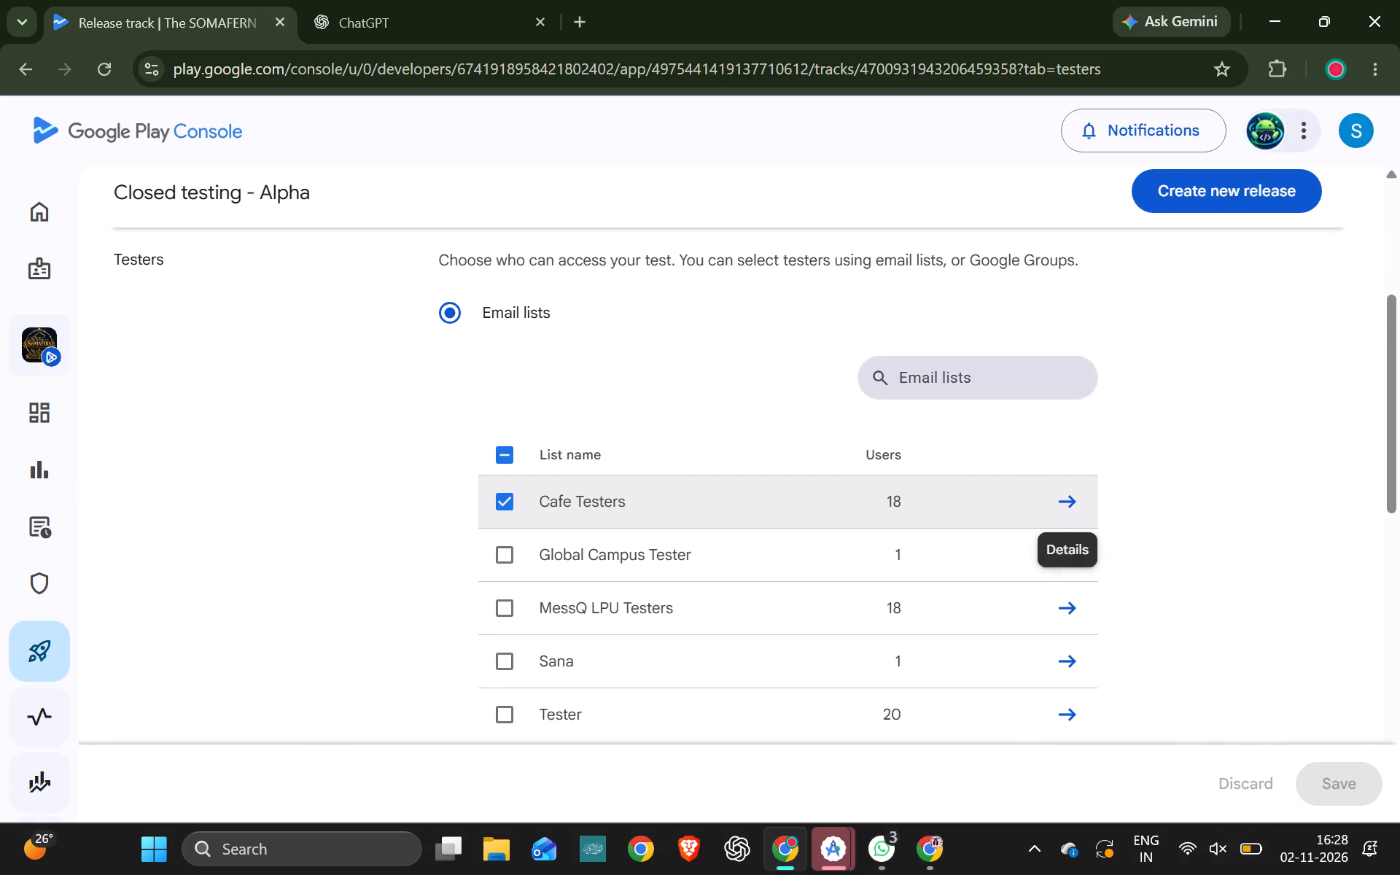
scroll(1078, 566, "up", 2)
scroll(957, 514, "down", 3)
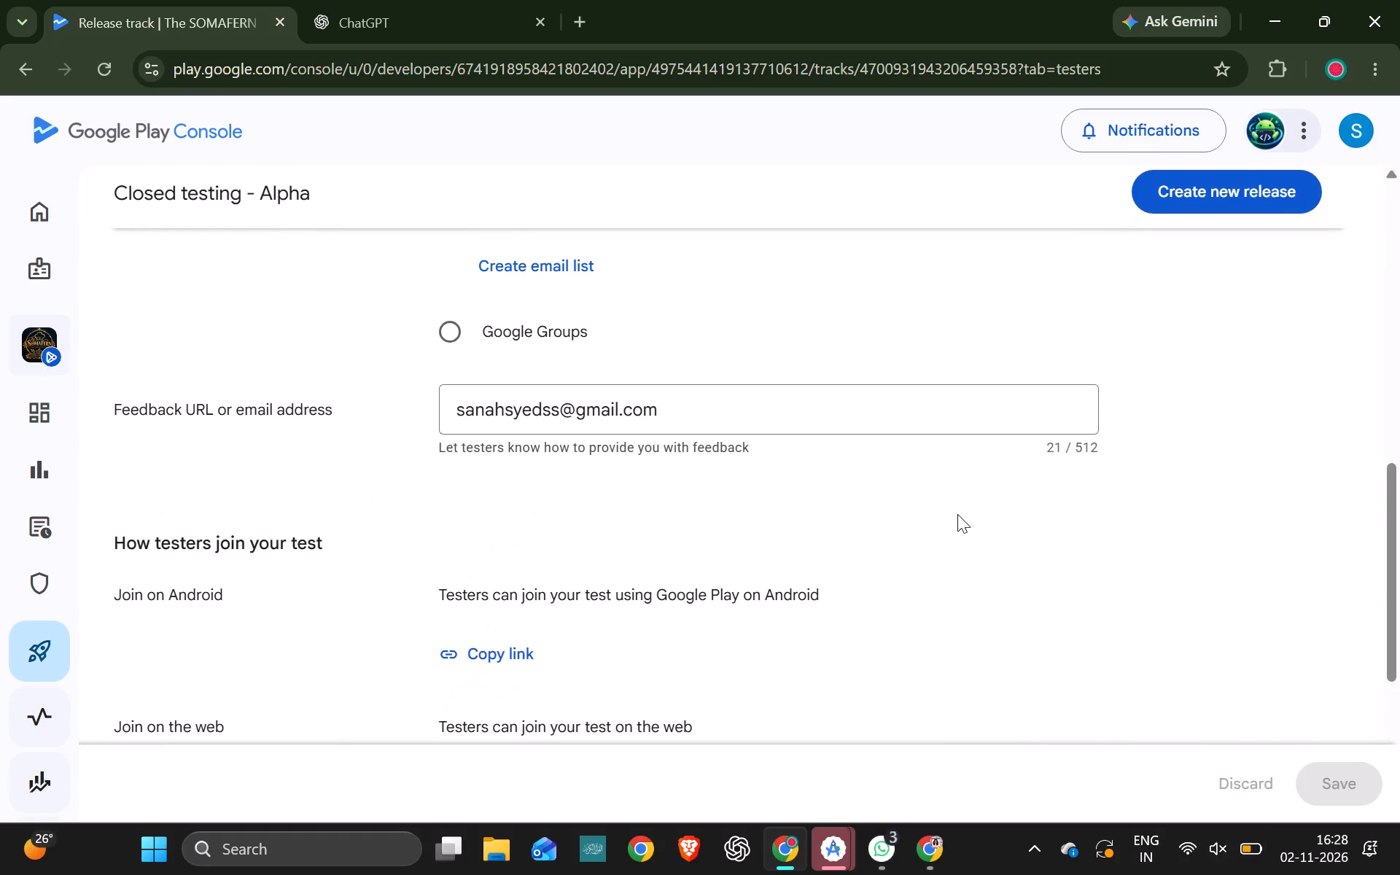
scroll(957, 514, "down", 2)
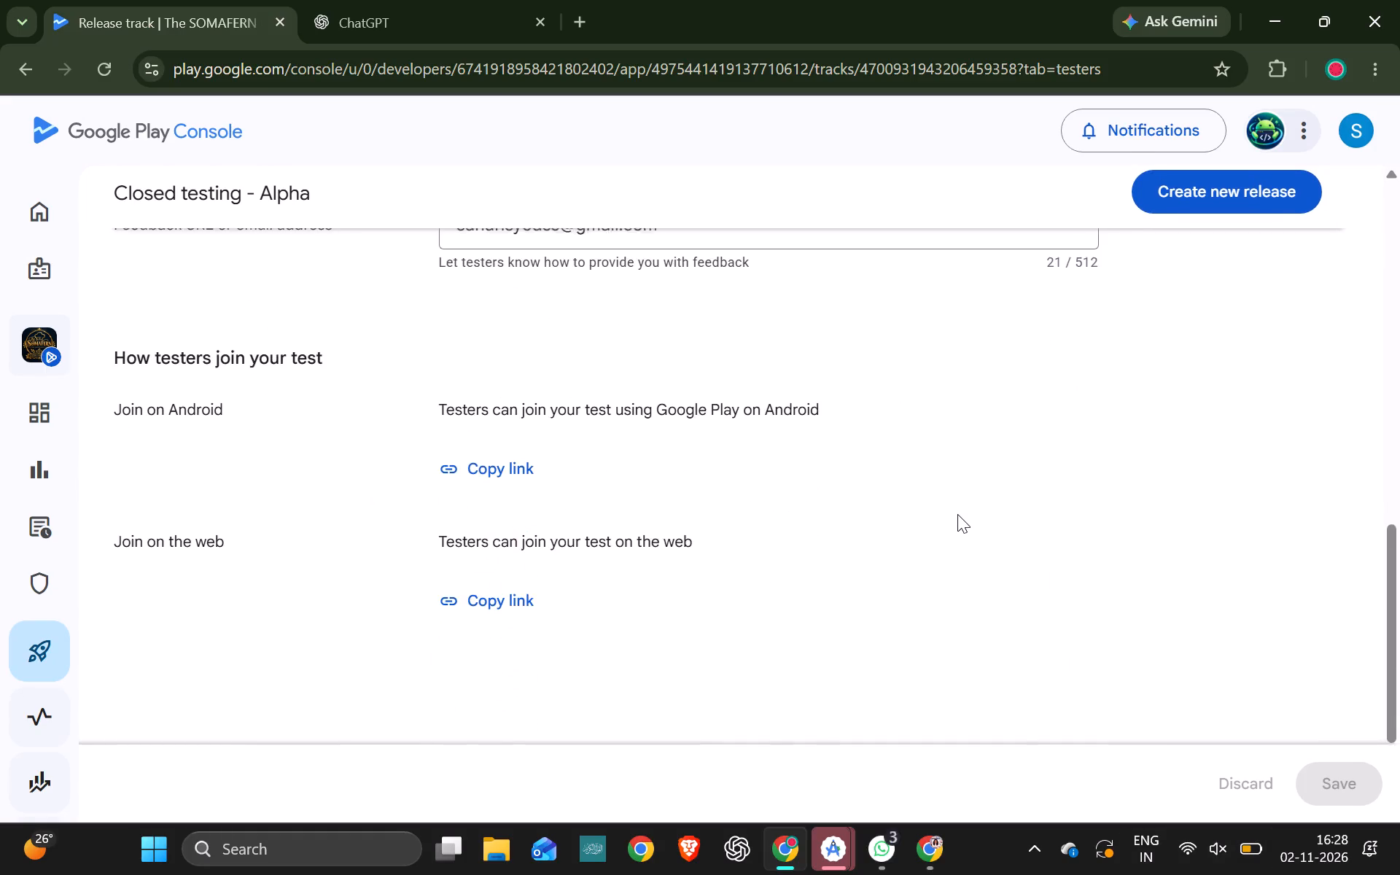
scroll(957, 514, "down", 1)
scroll(957, 514, "up", 1)
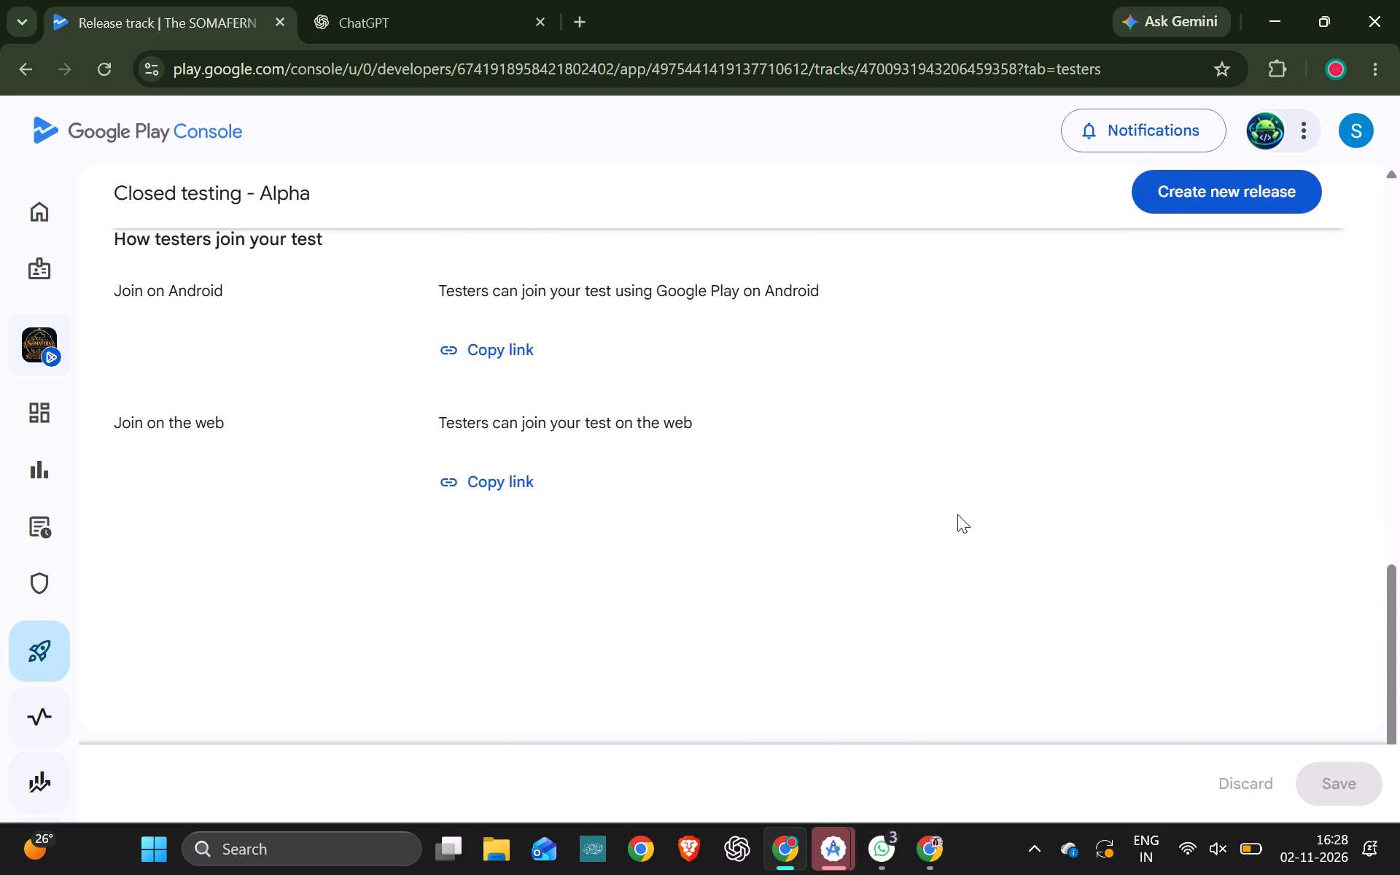
scroll(957, 514, "up", 3)
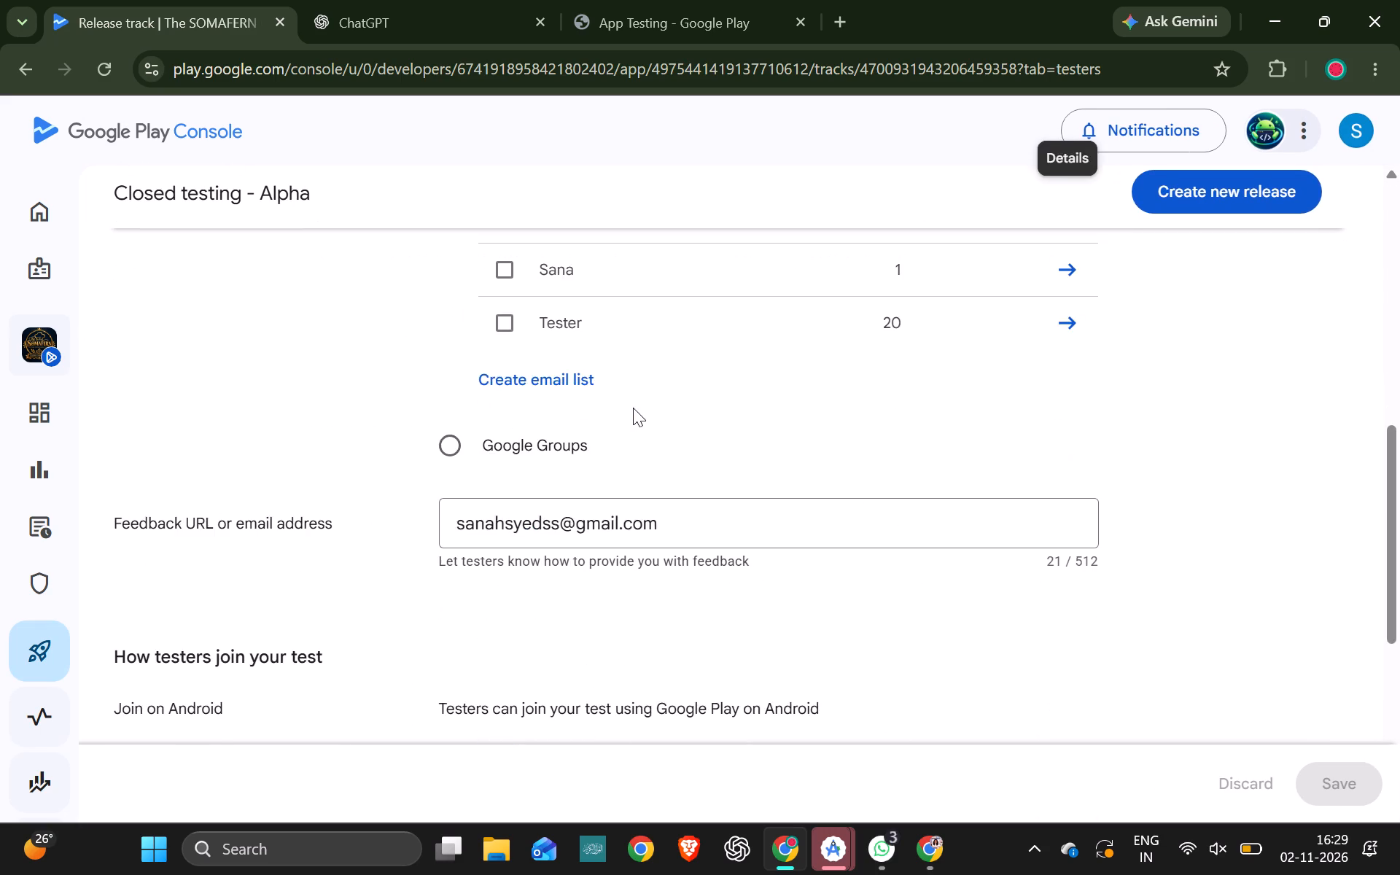
scroll(633, 408, "up", 1)
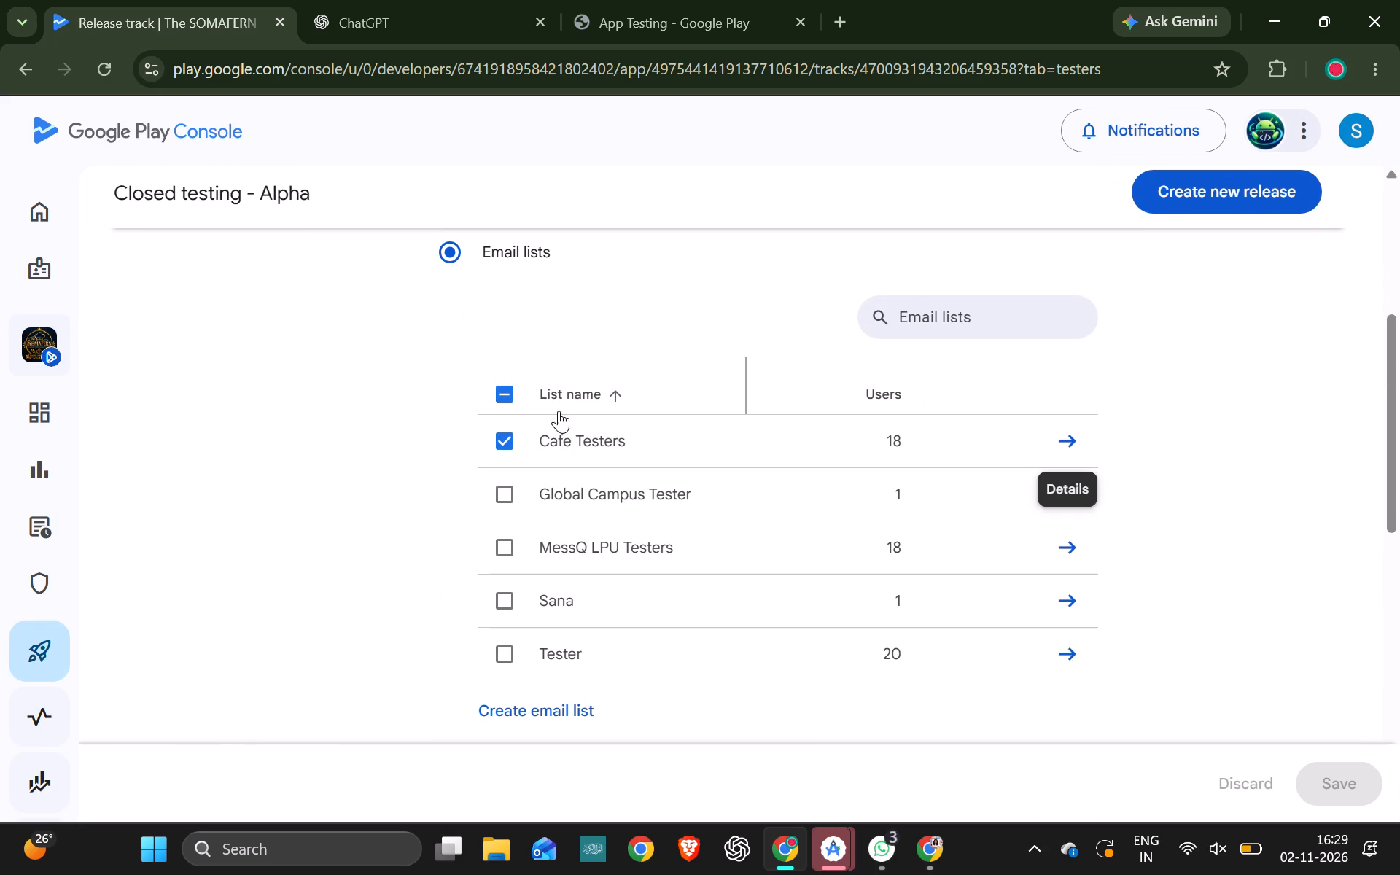
Add the autofill-suggested email address to the Cafe Testers email list and save the changes.
left_click(1066, 443)
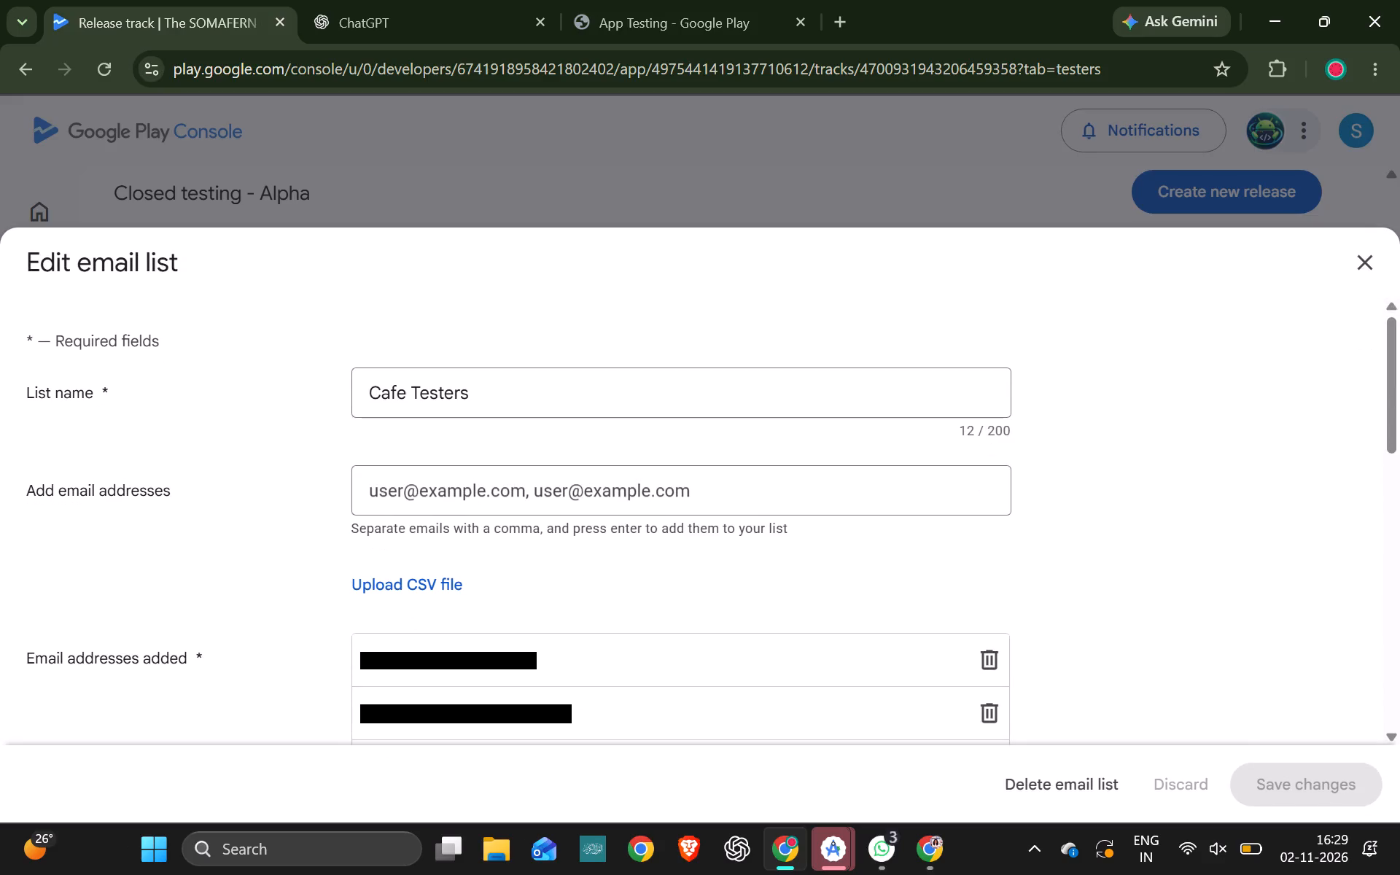
double_click(666, 481)
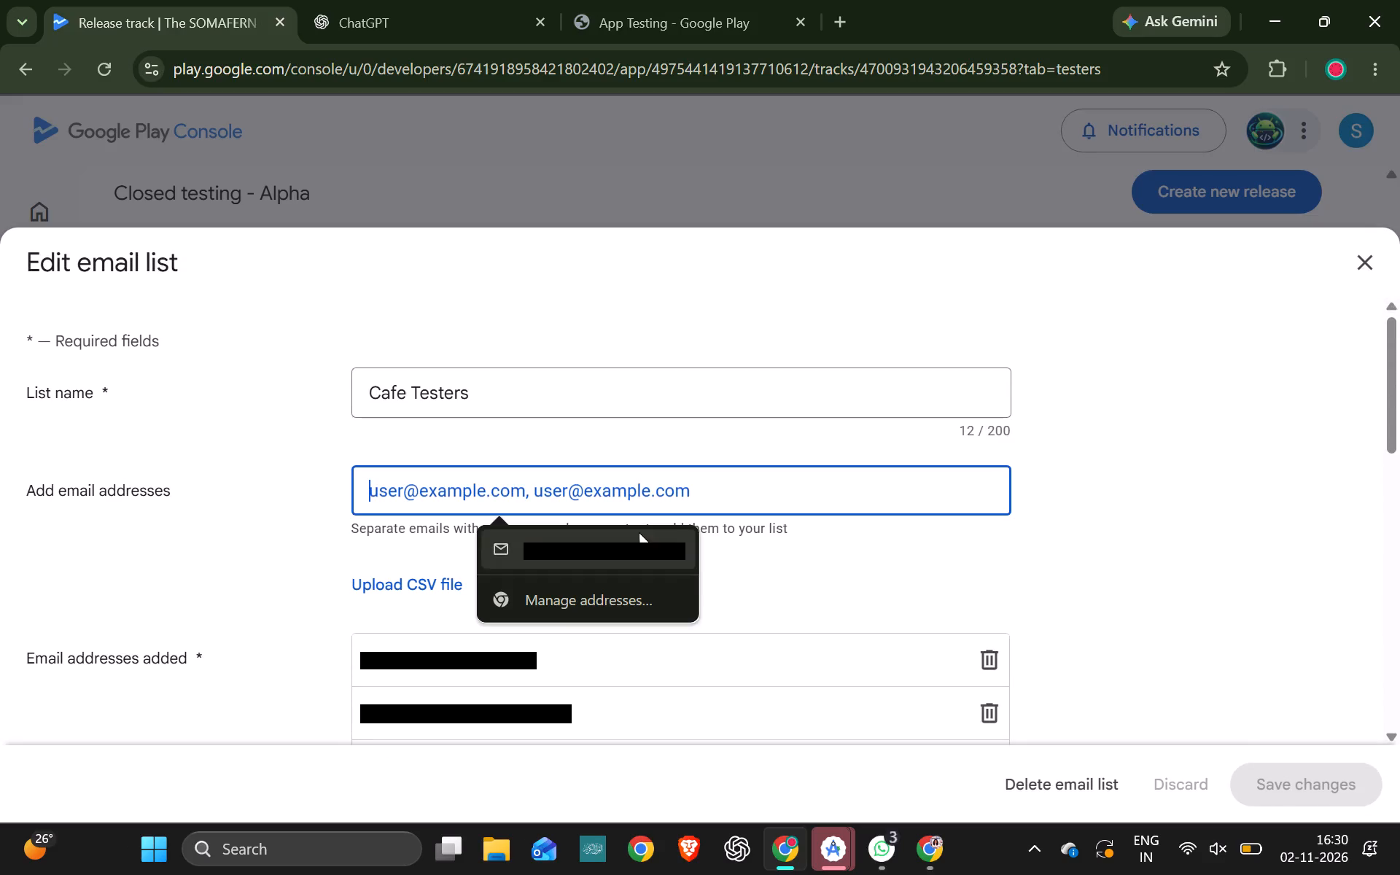
left_click(639, 532)
key("Return")
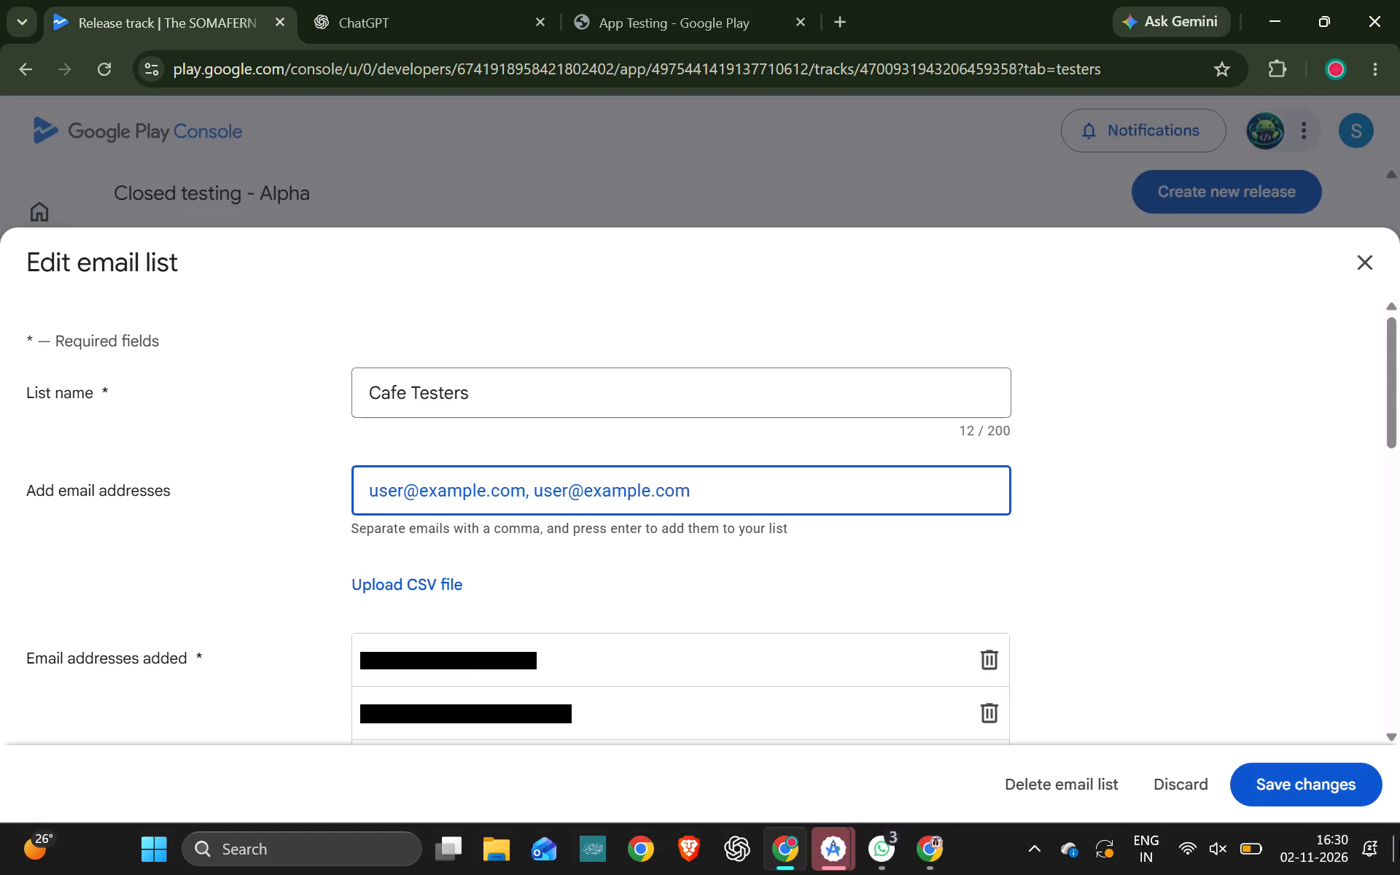
left_click(1304, 789)
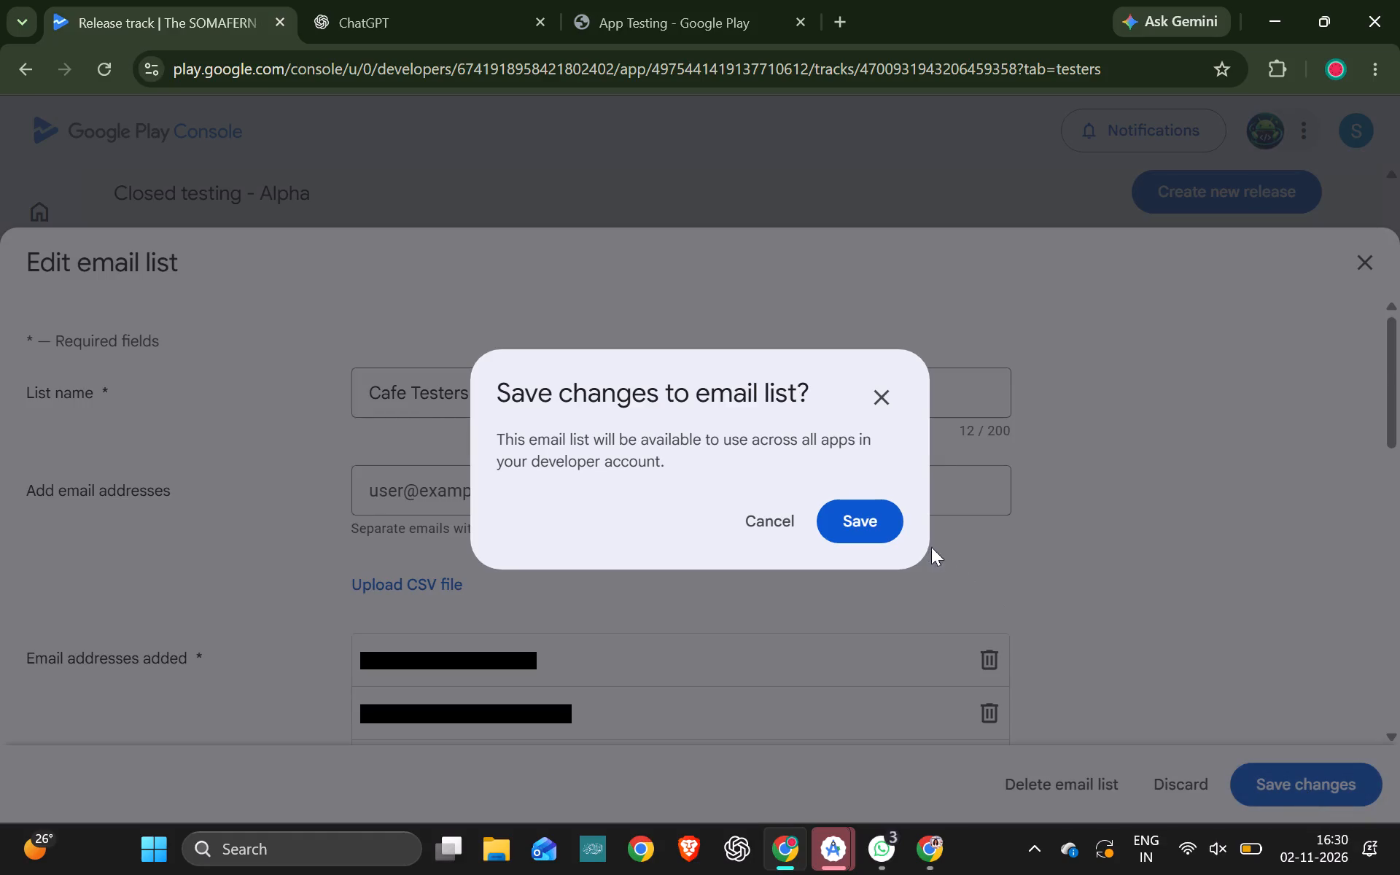
left_click(833, 504)
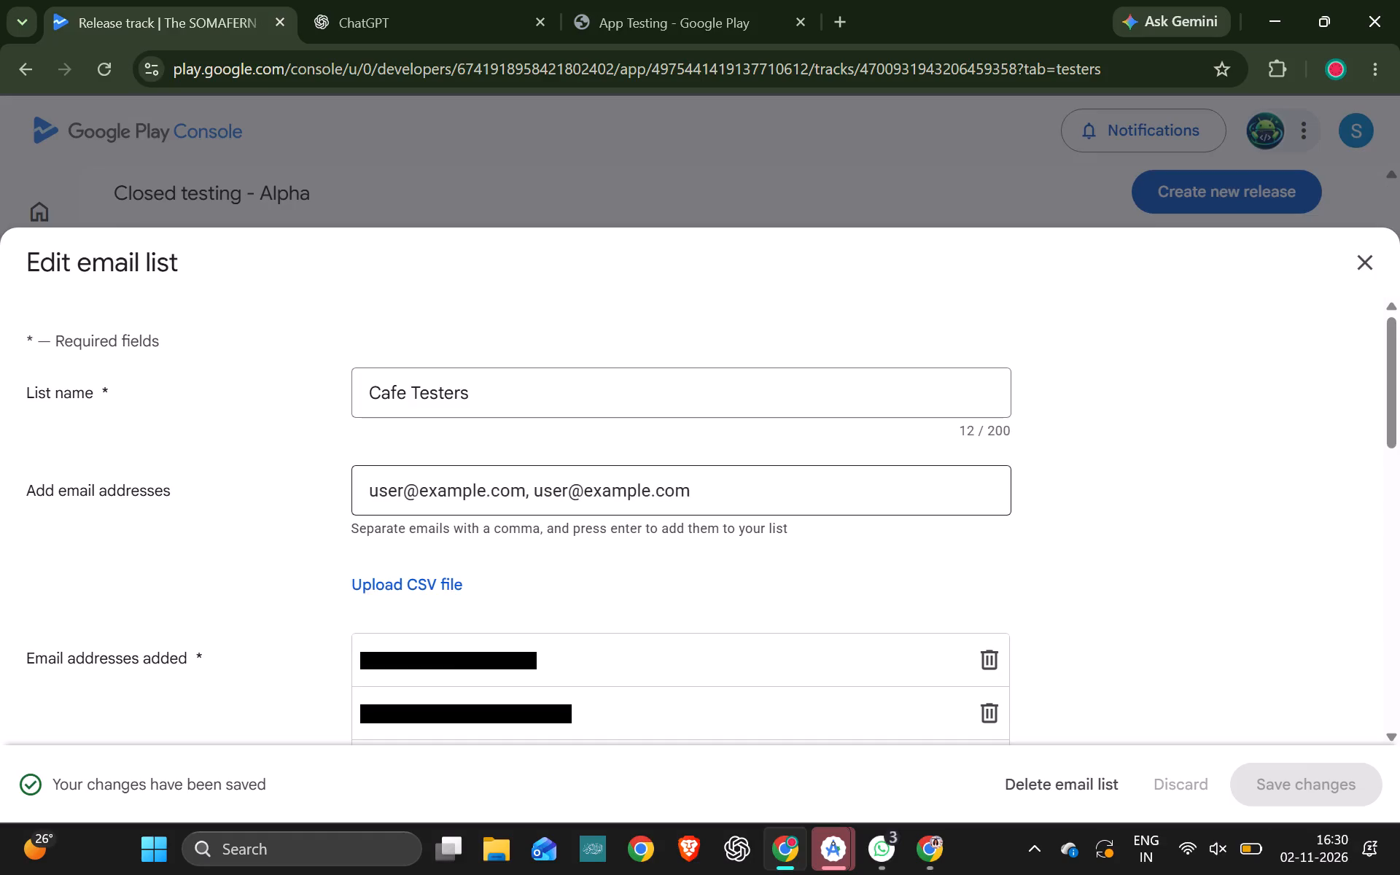
scroll(1175, 372, "up", 2)
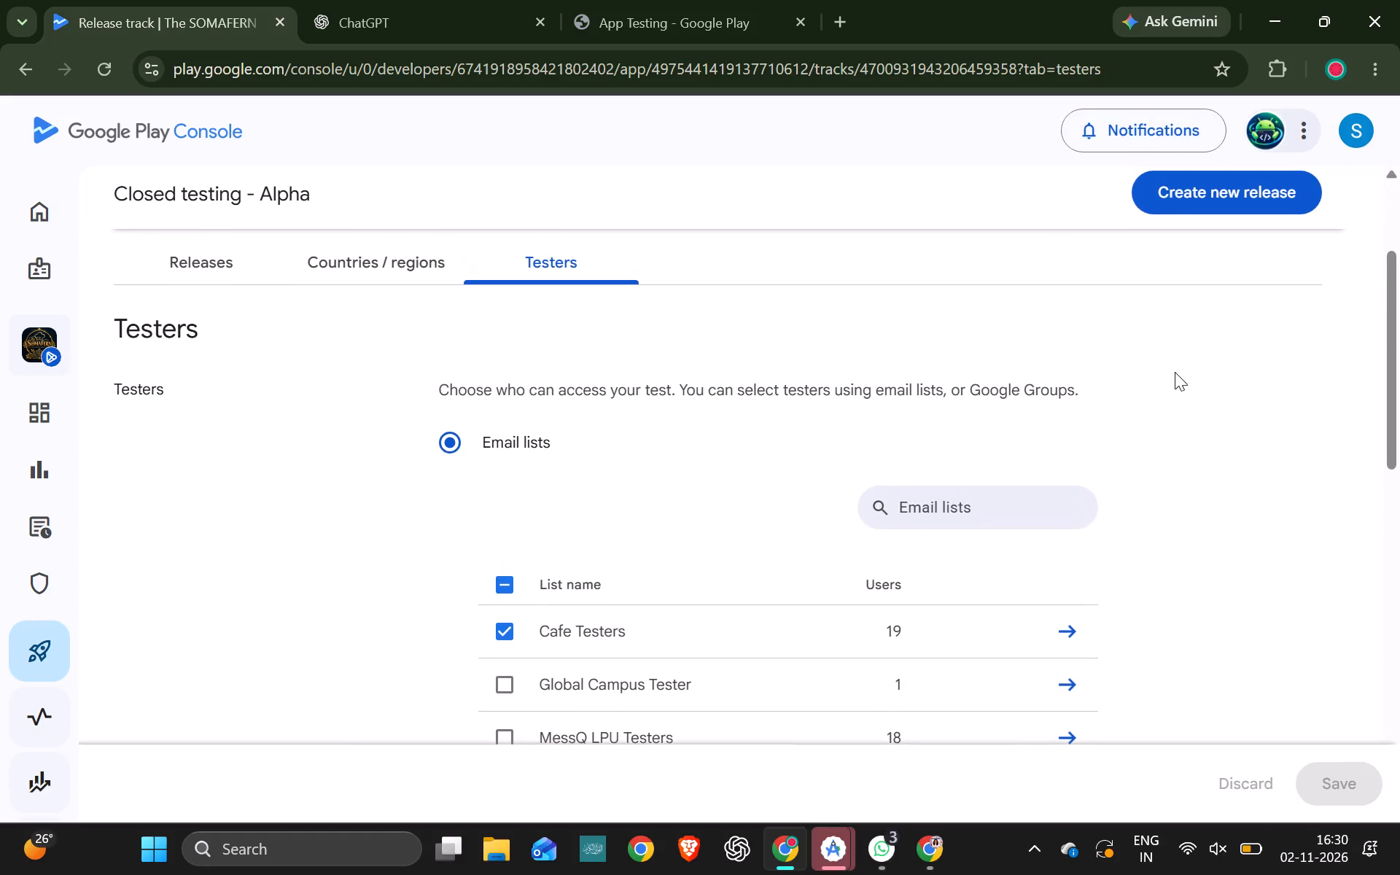
Reload The SOMAFERN Cafe's web join page and become a tester of the app.
left_click(732, 0)
left_click(110, 60)
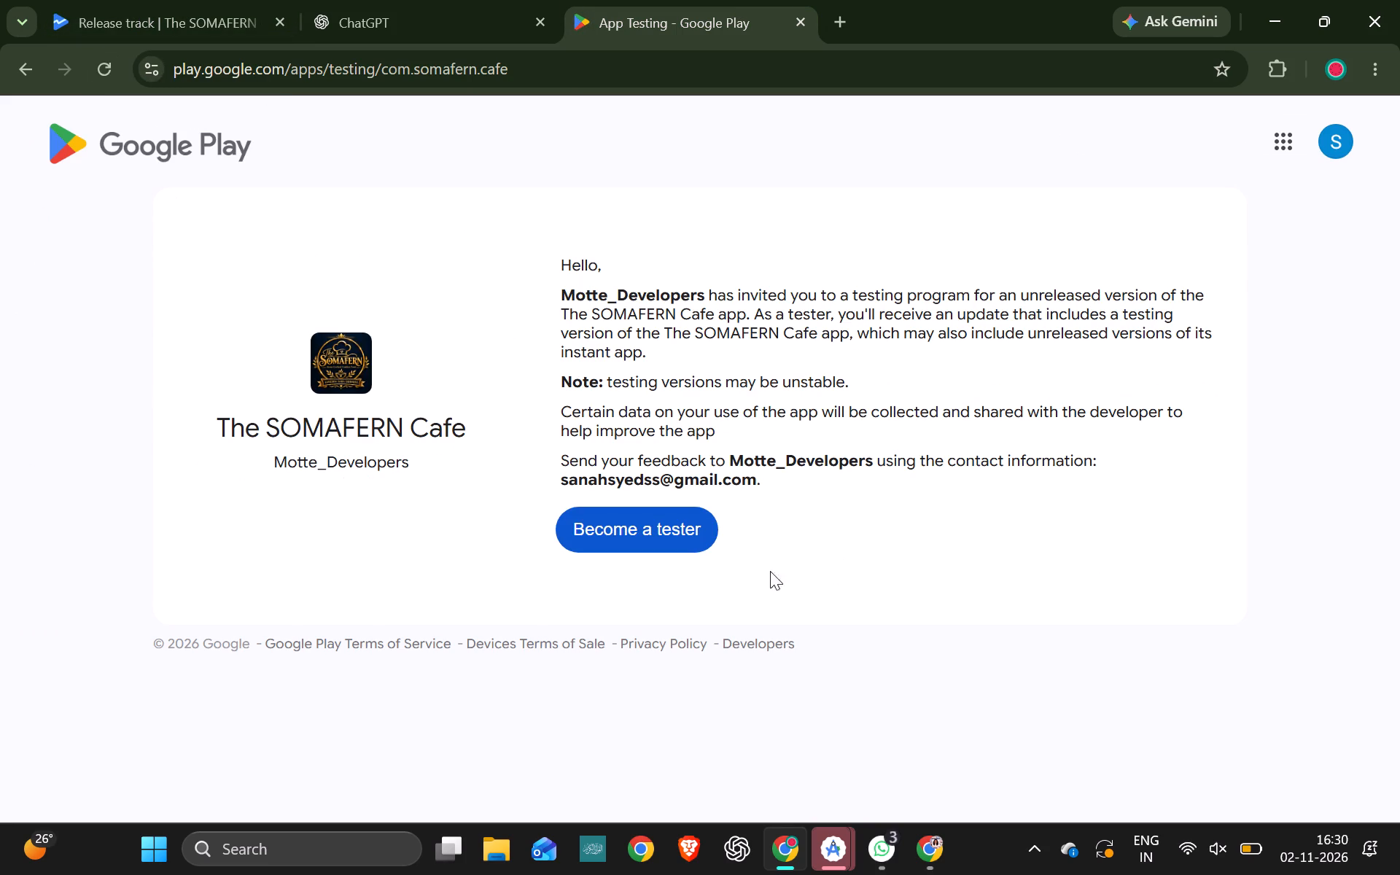
left_click(660, 540)
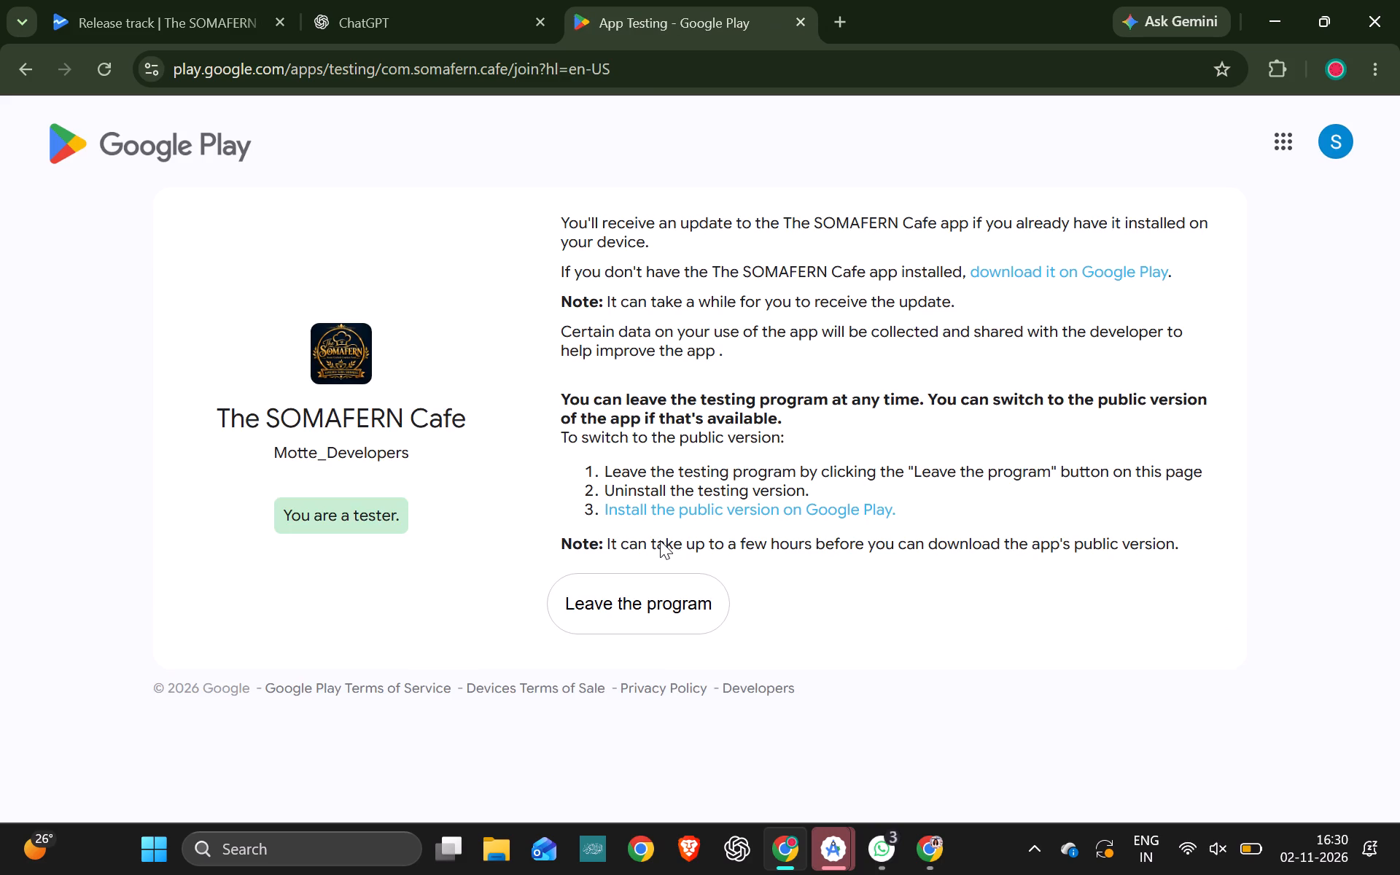
Open The SOMAFERN Cafe dashboard, reload it, and examine its production access requirements and test track statuses.
left_click_drag(295, 44, 276, 36)
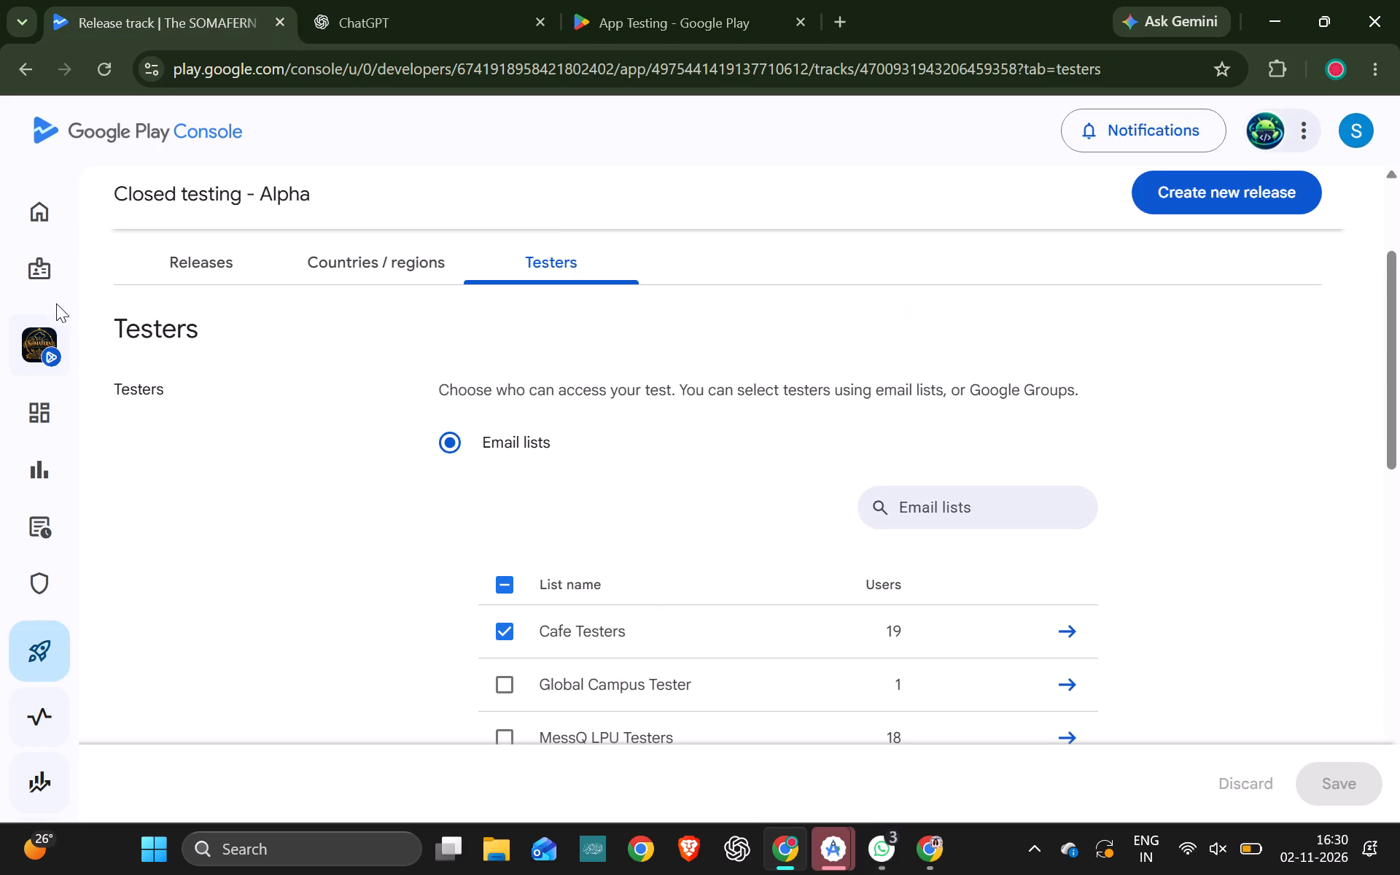
left_click(122, 406)
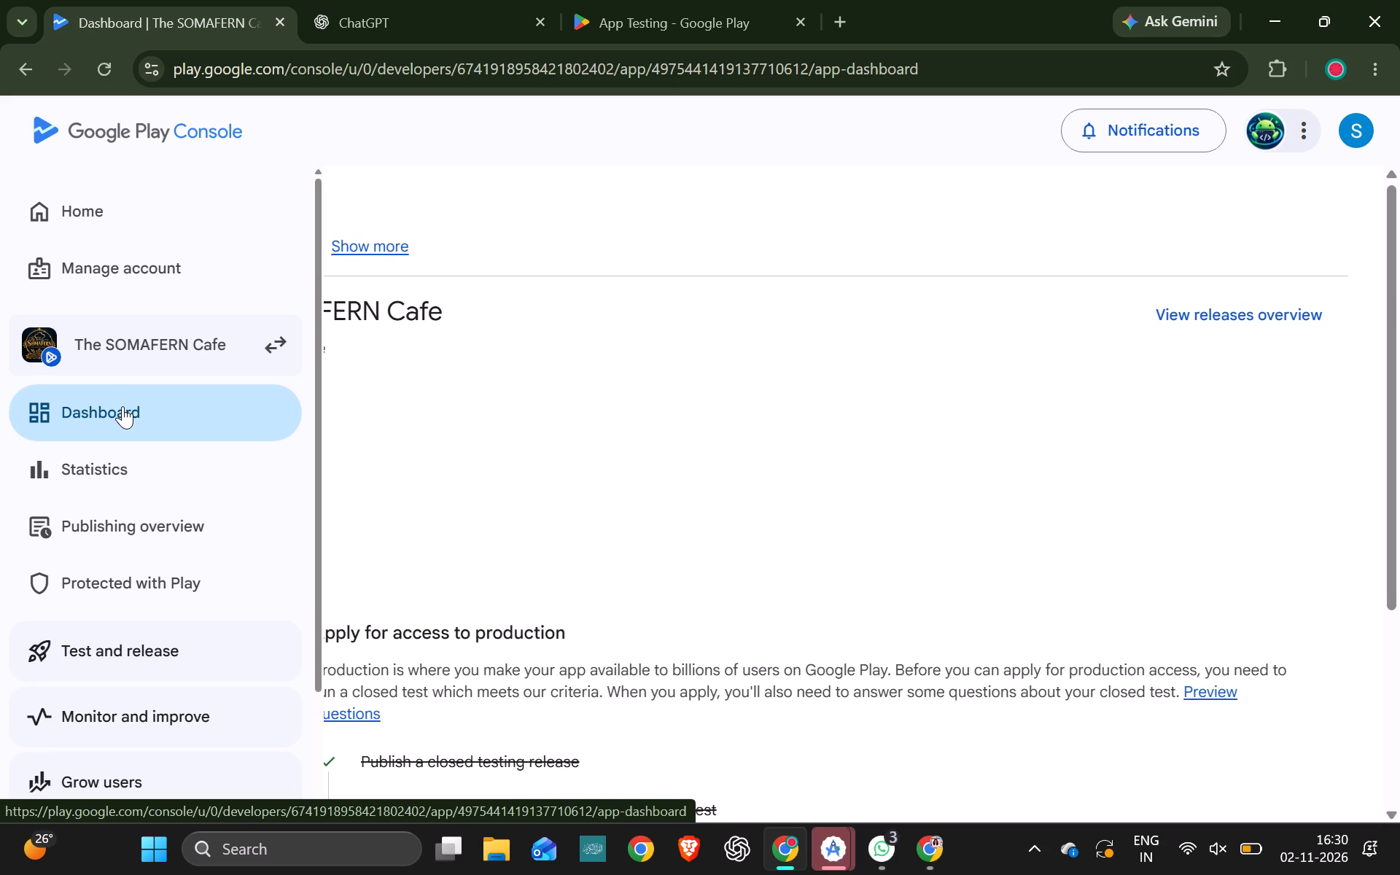
scroll(642, 604, "down", 2)
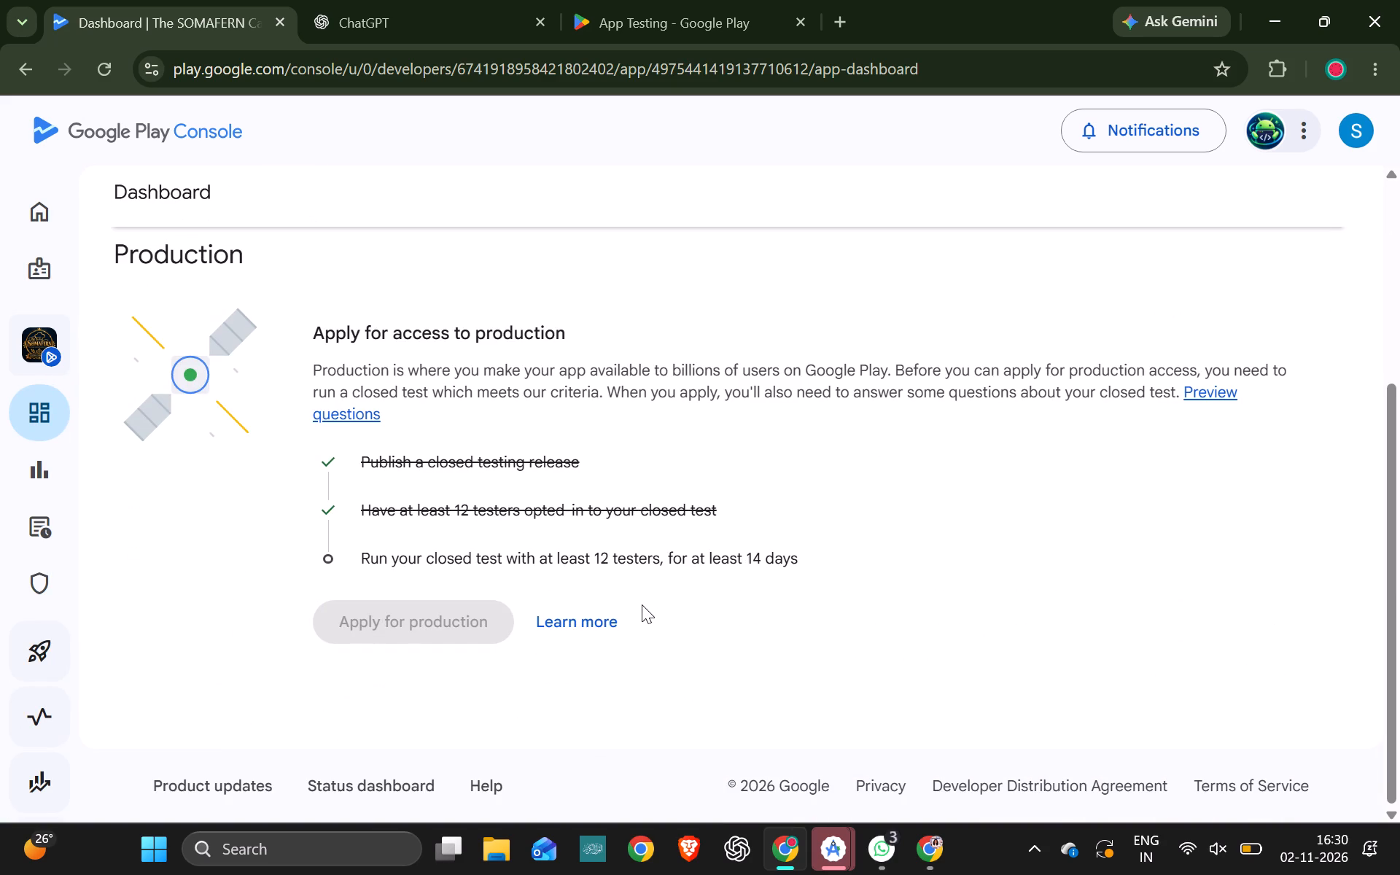
left_click(122, 67)
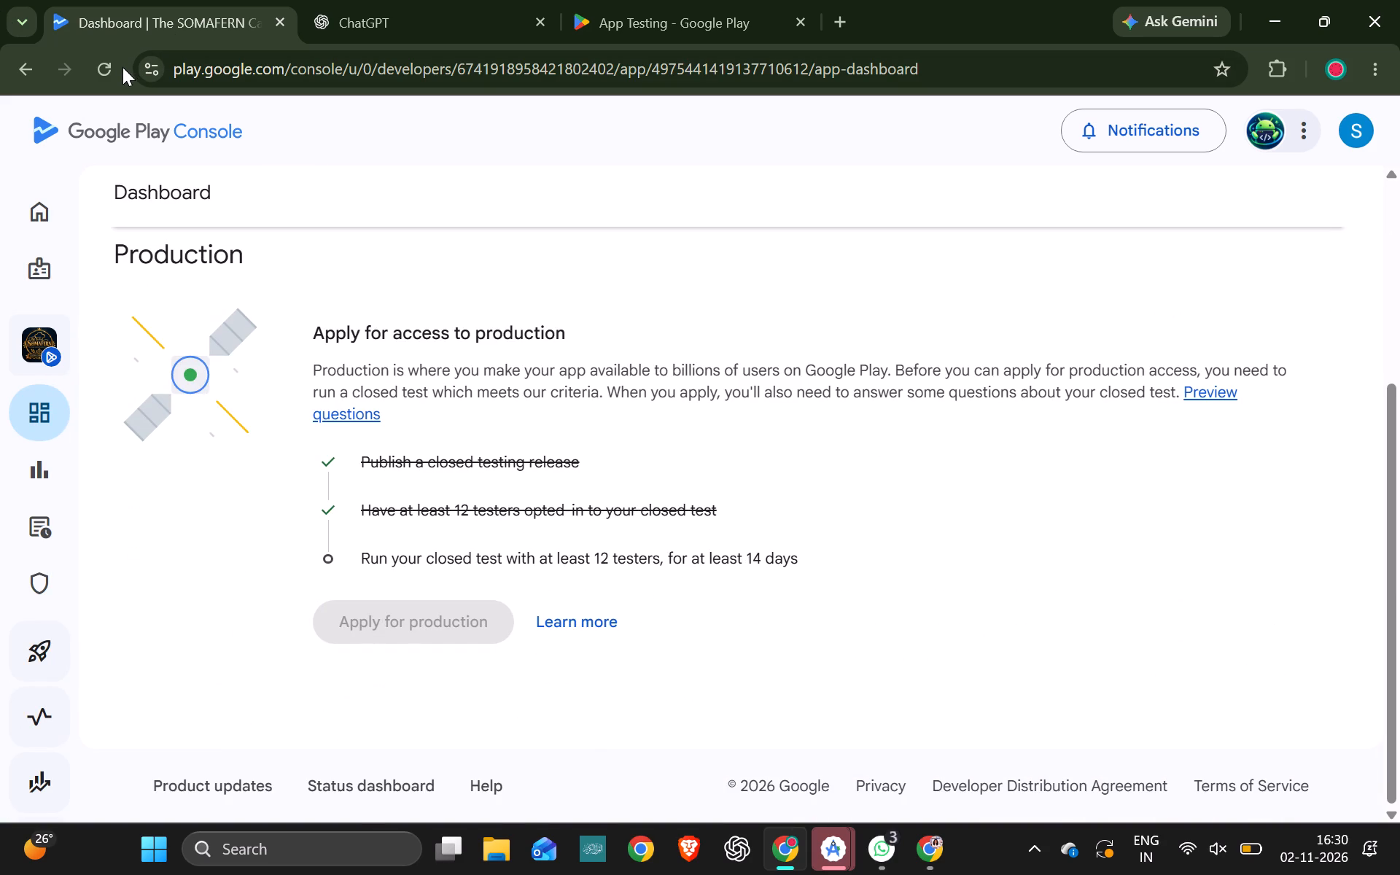
left_click(120, 67)
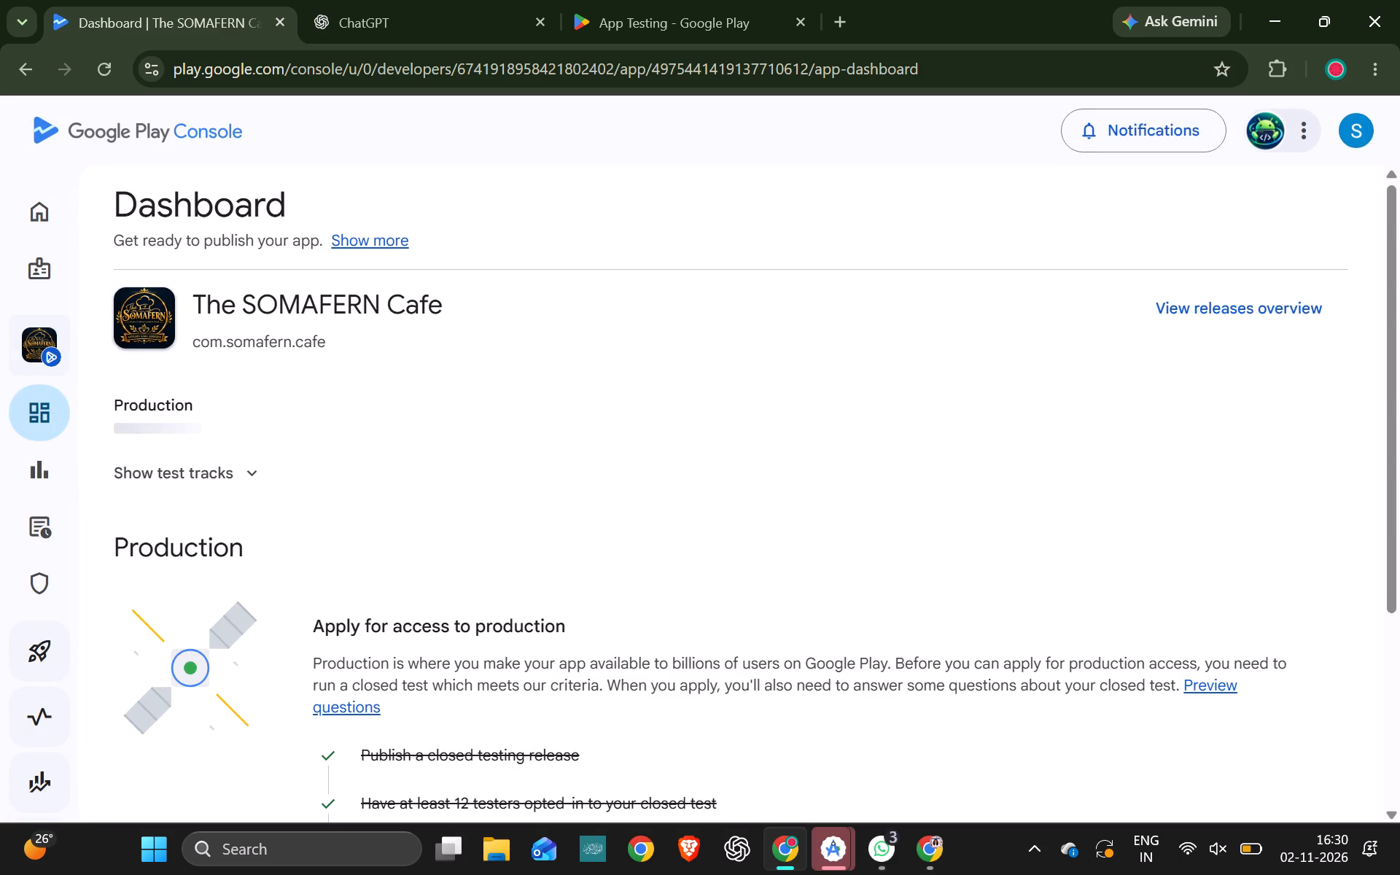
scroll(785, 495, "down", 3)
scroll(785, 495, "up", 5)
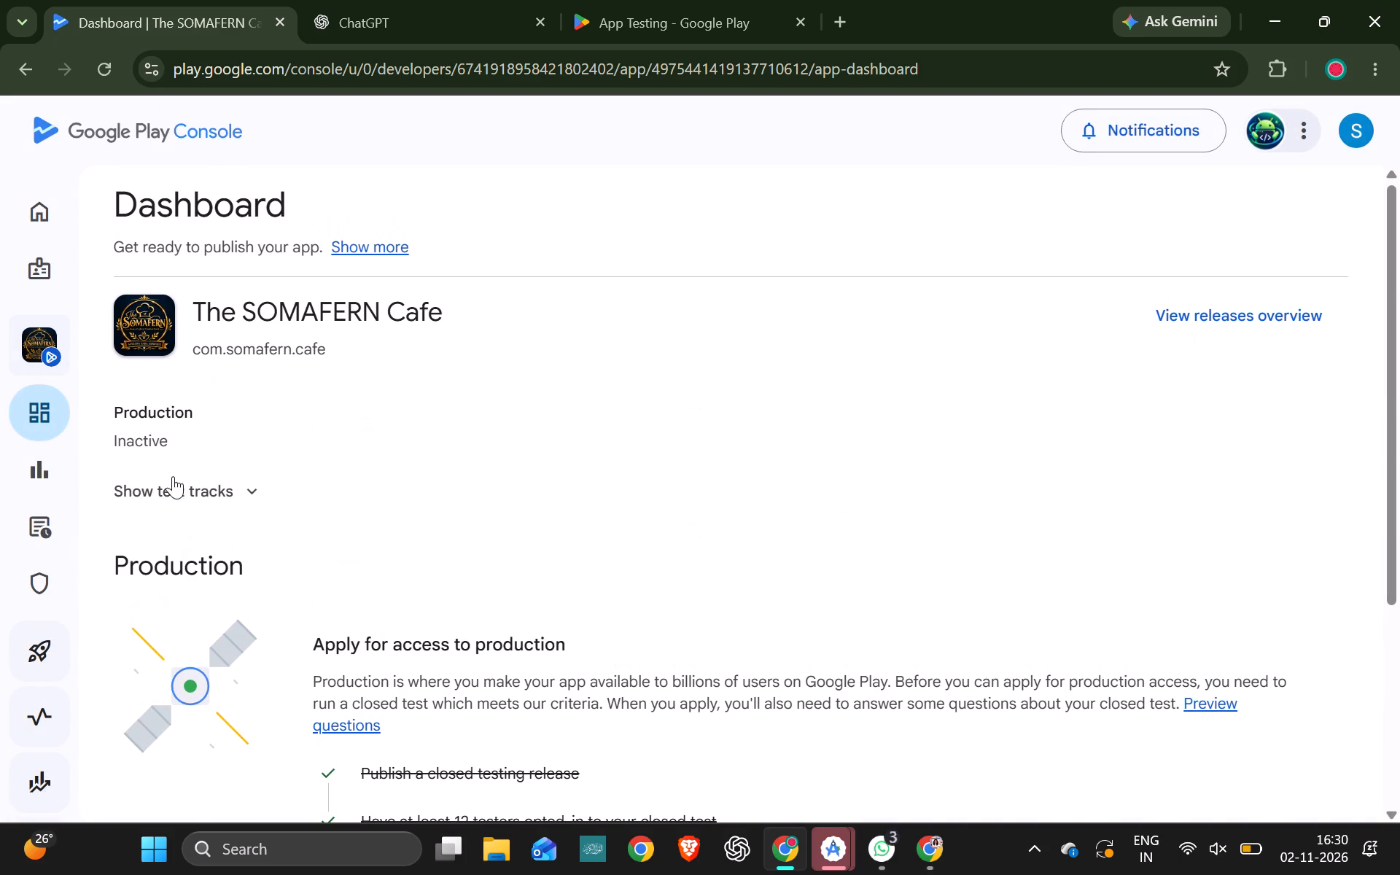
left_click(254, 499)
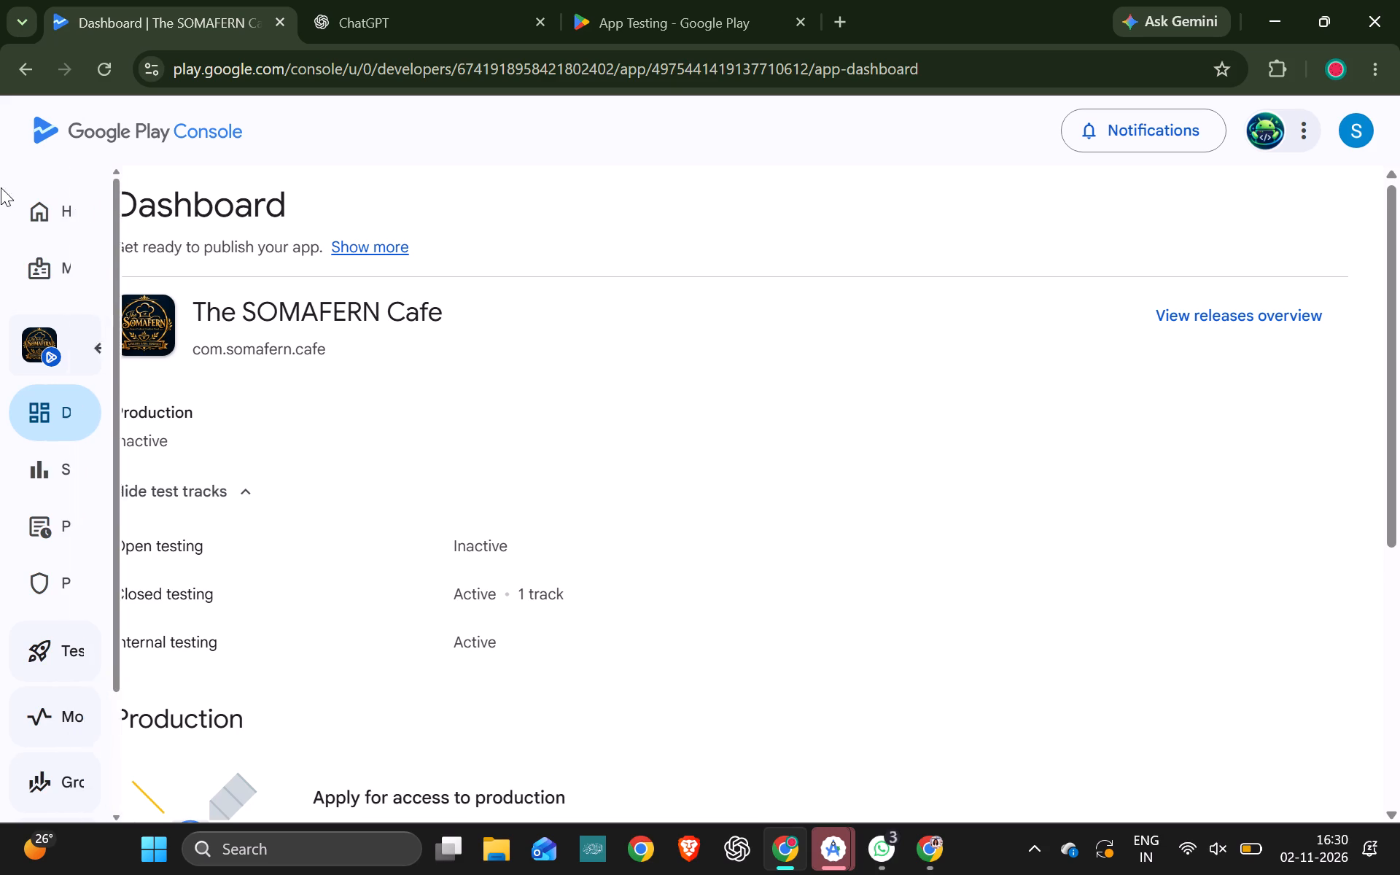
Switch to the Global Campus LPU app and examine its closed-test progress under the production access requirements.
left_click(291, 356)
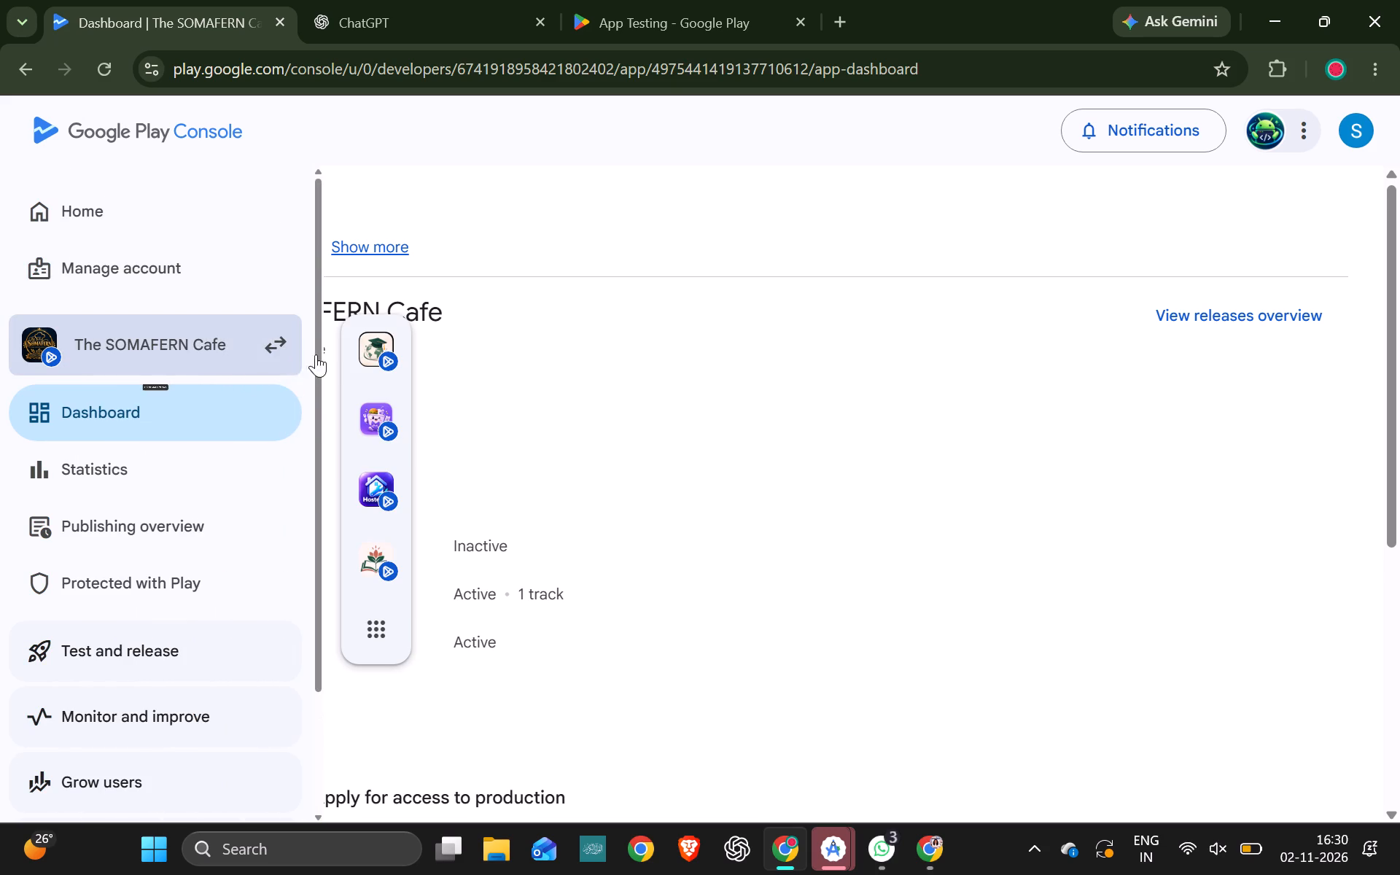
left_click(344, 354)
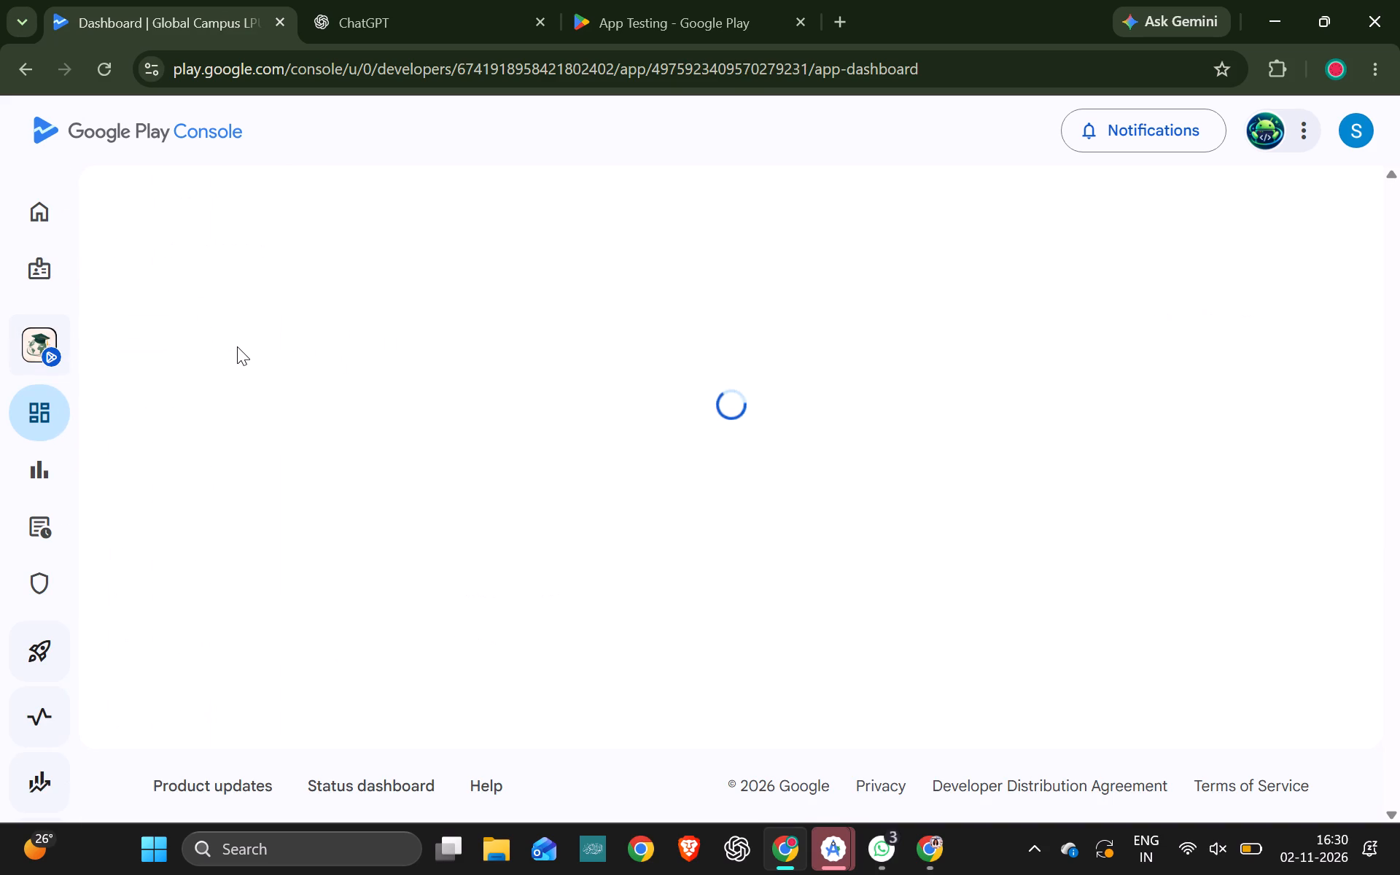
scroll(422, 503, "down", 6)
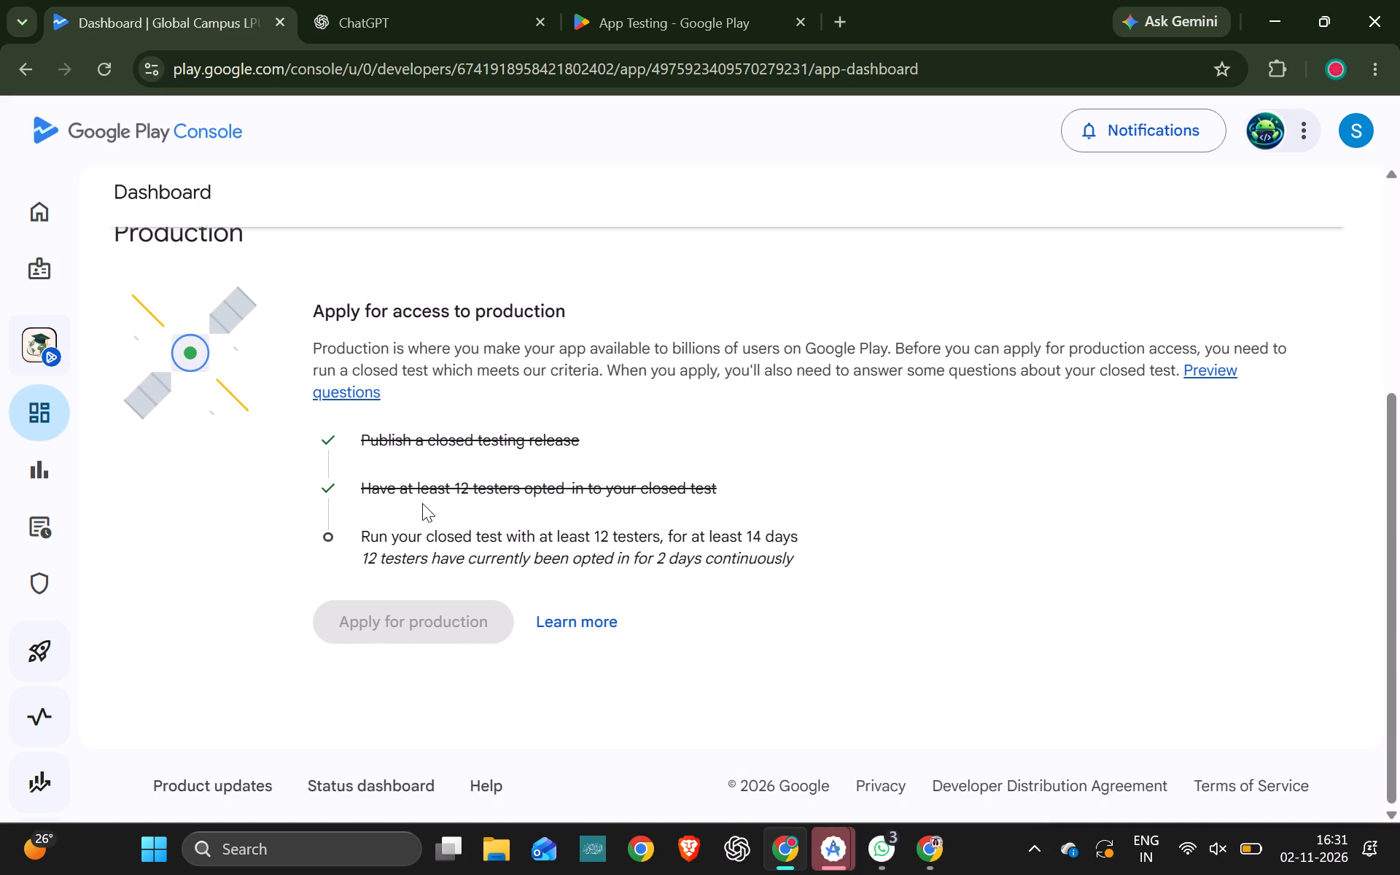
scroll(422, 503, "up", 3)
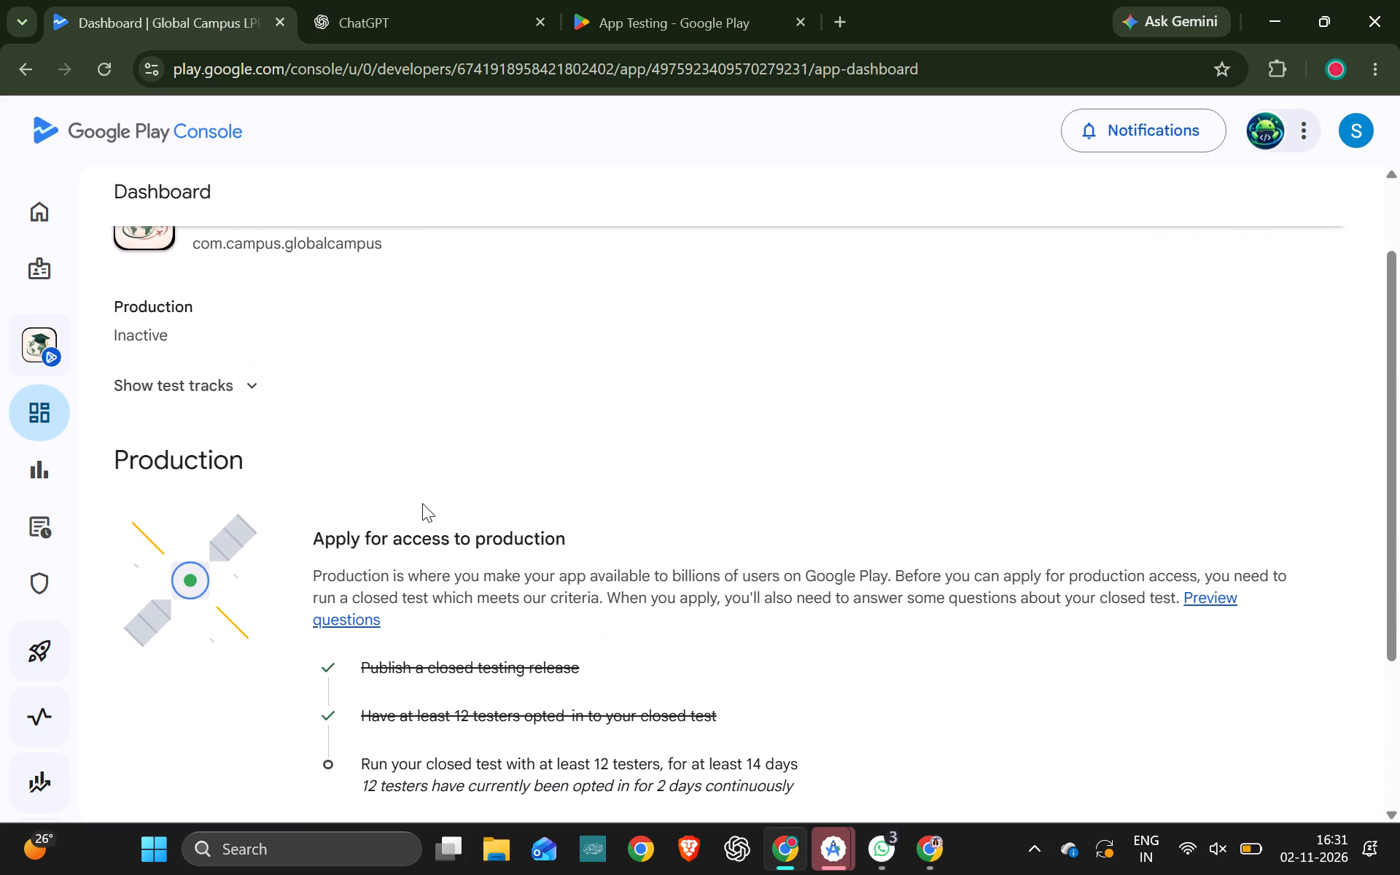
scroll(422, 503, "up", 3)
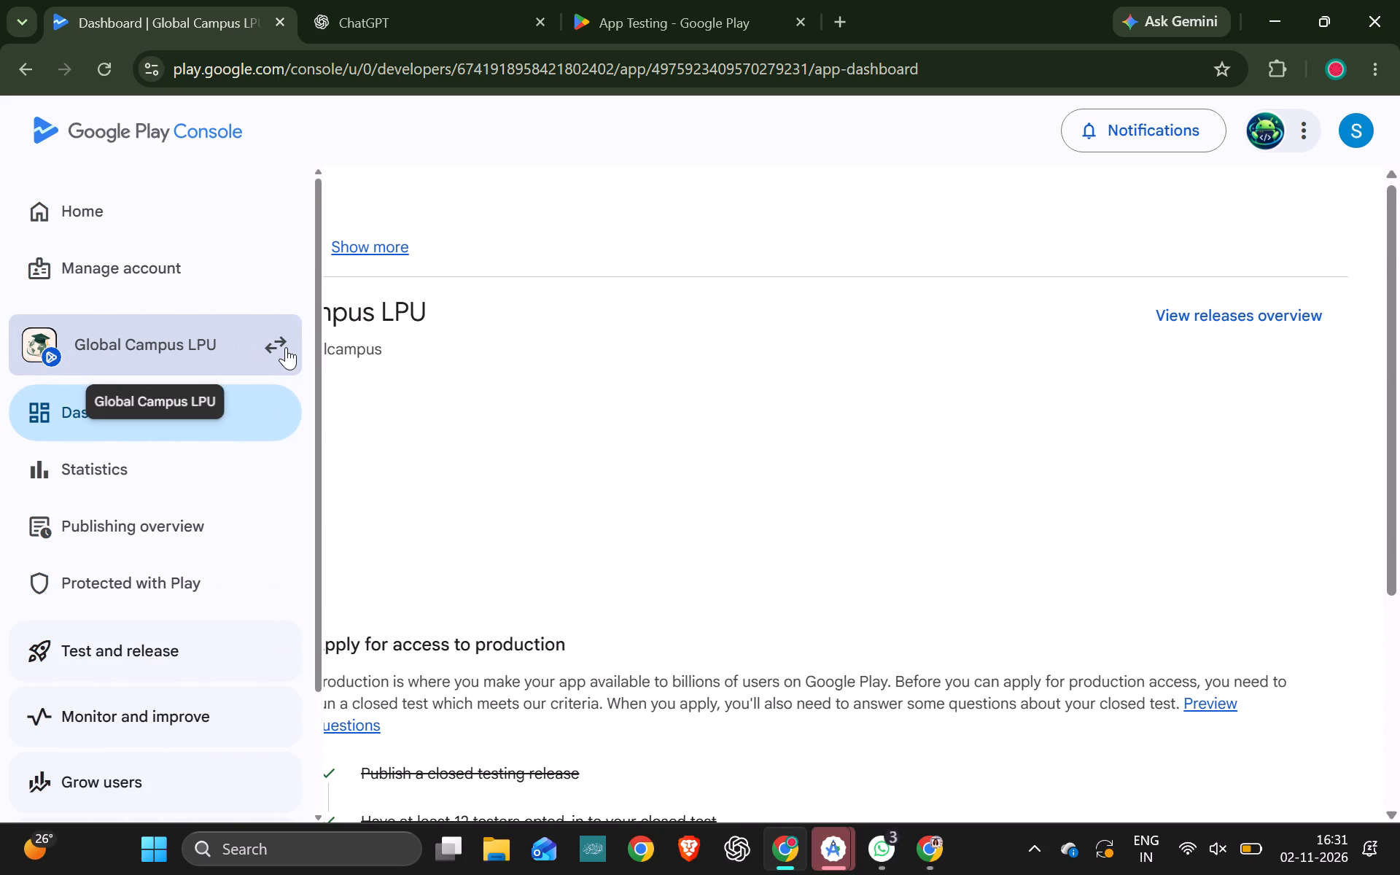
Switch to the CalmWeek app and examine its dashboard's internal testing, closed testing and production access sections.
left_click(286, 347)
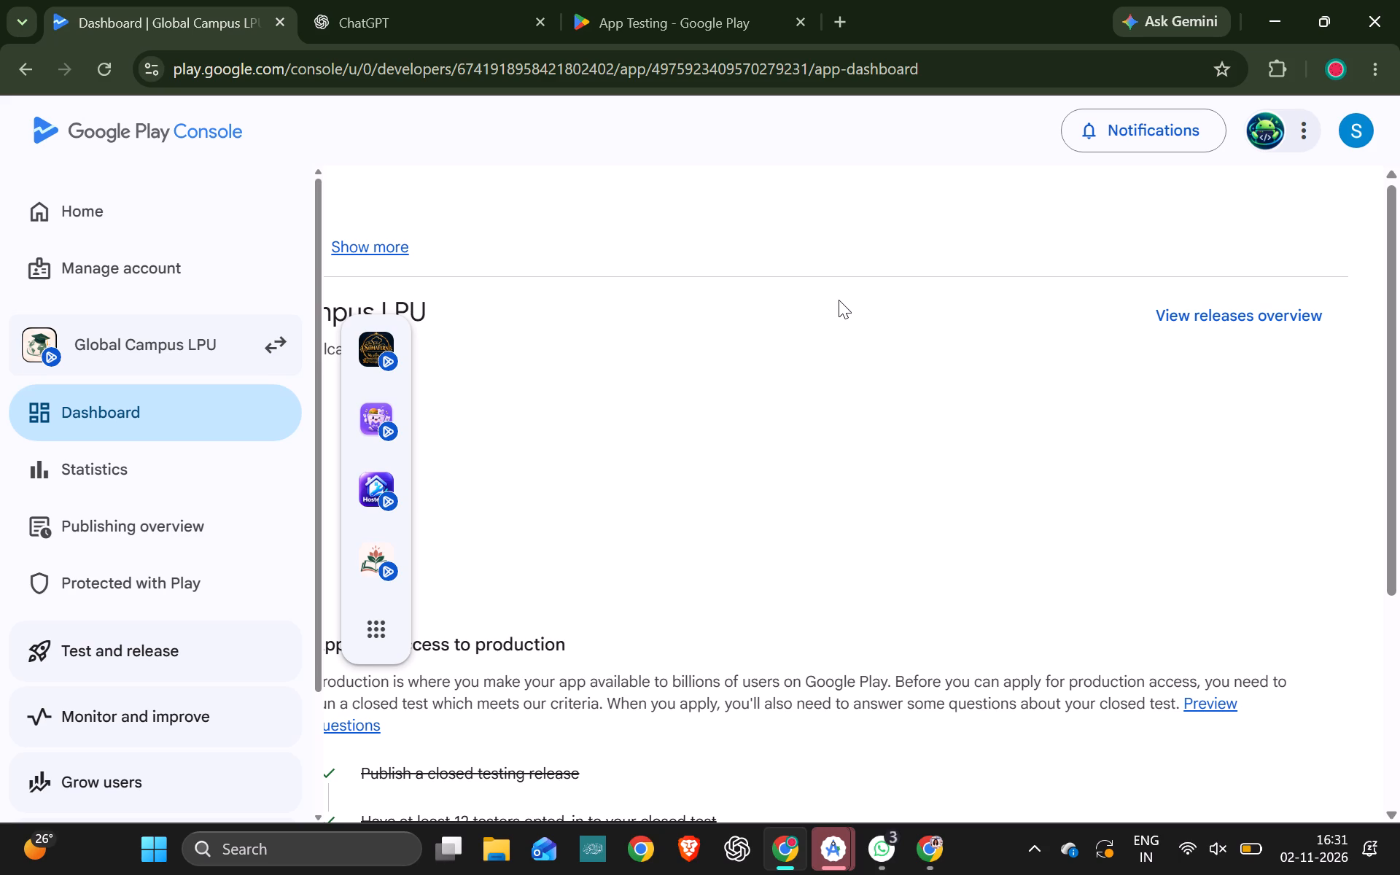
left_click(390, 541)
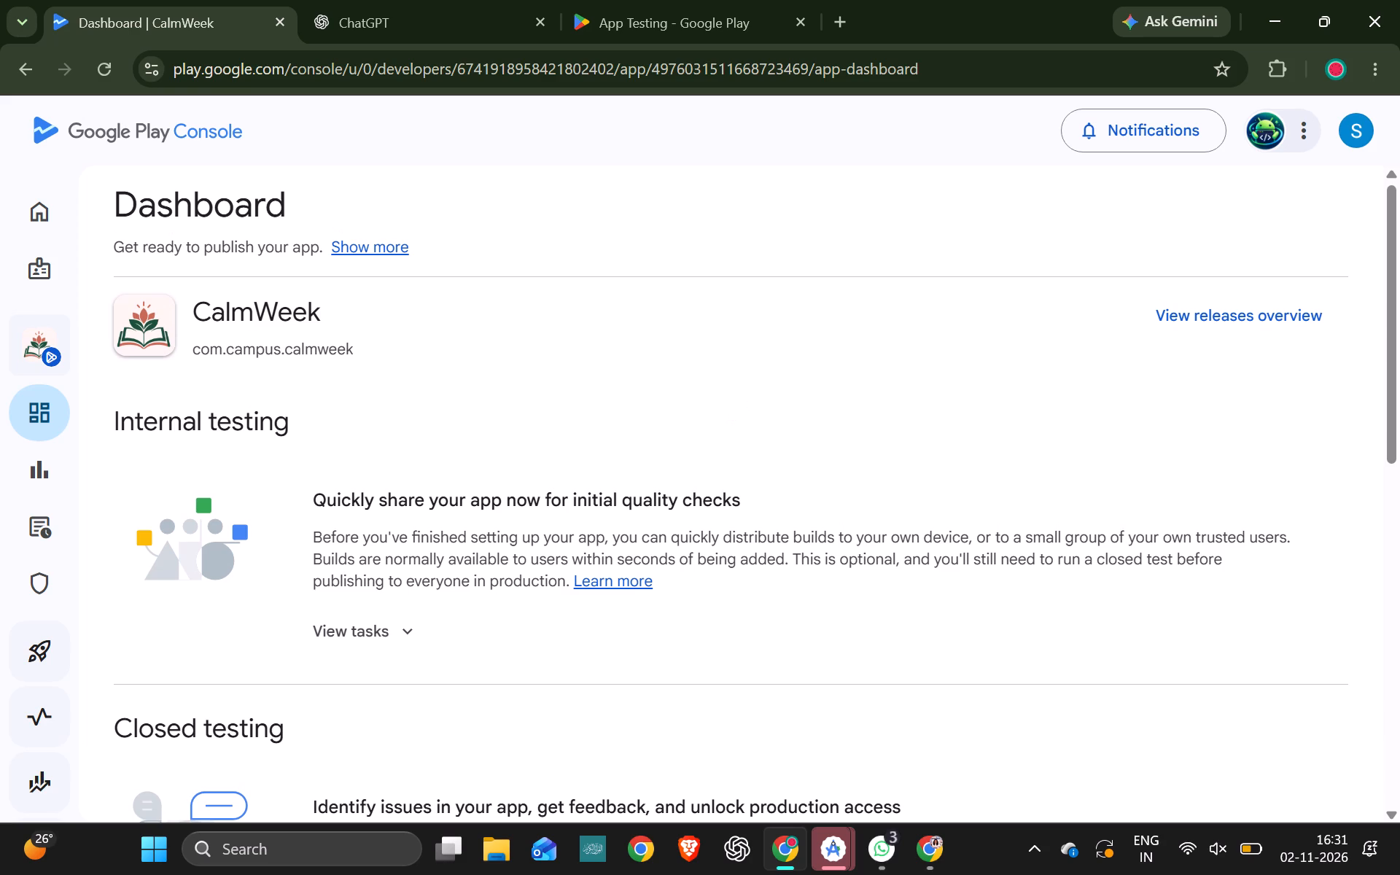
scroll(737, 322, "down", 5)
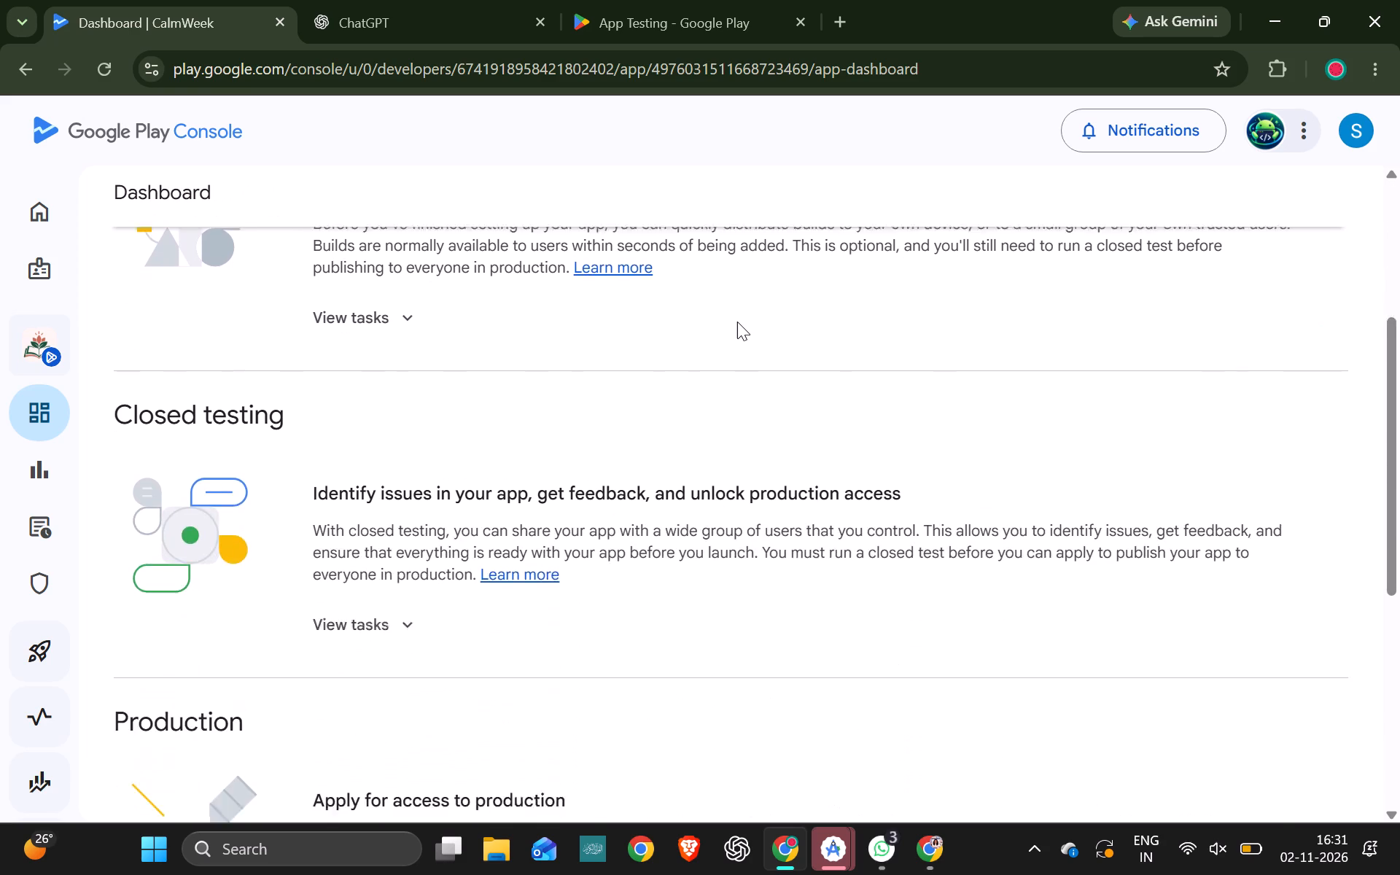
scroll(737, 322, "down", 1)
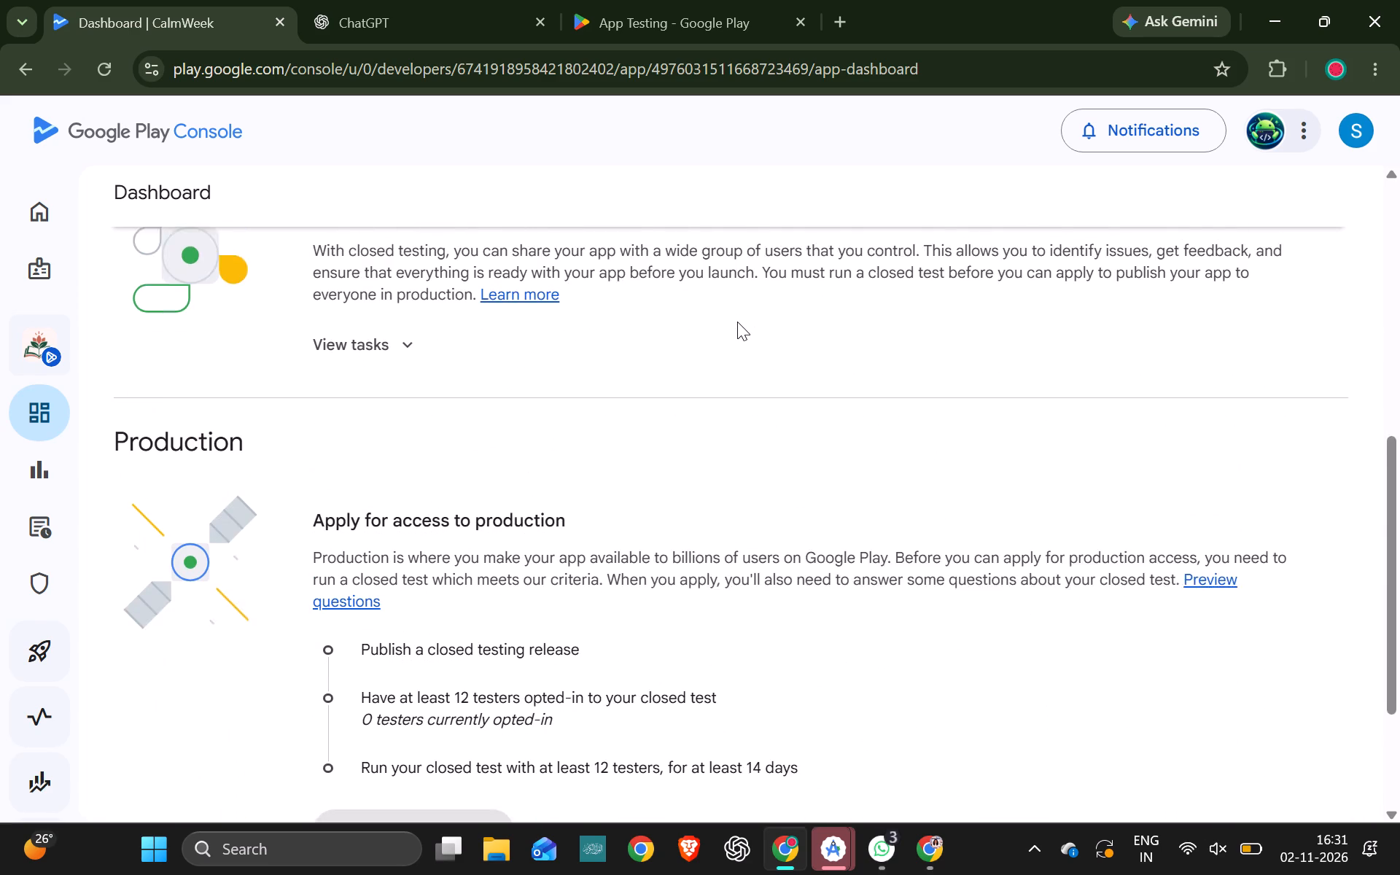
scroll(737, 322, "down", 2)
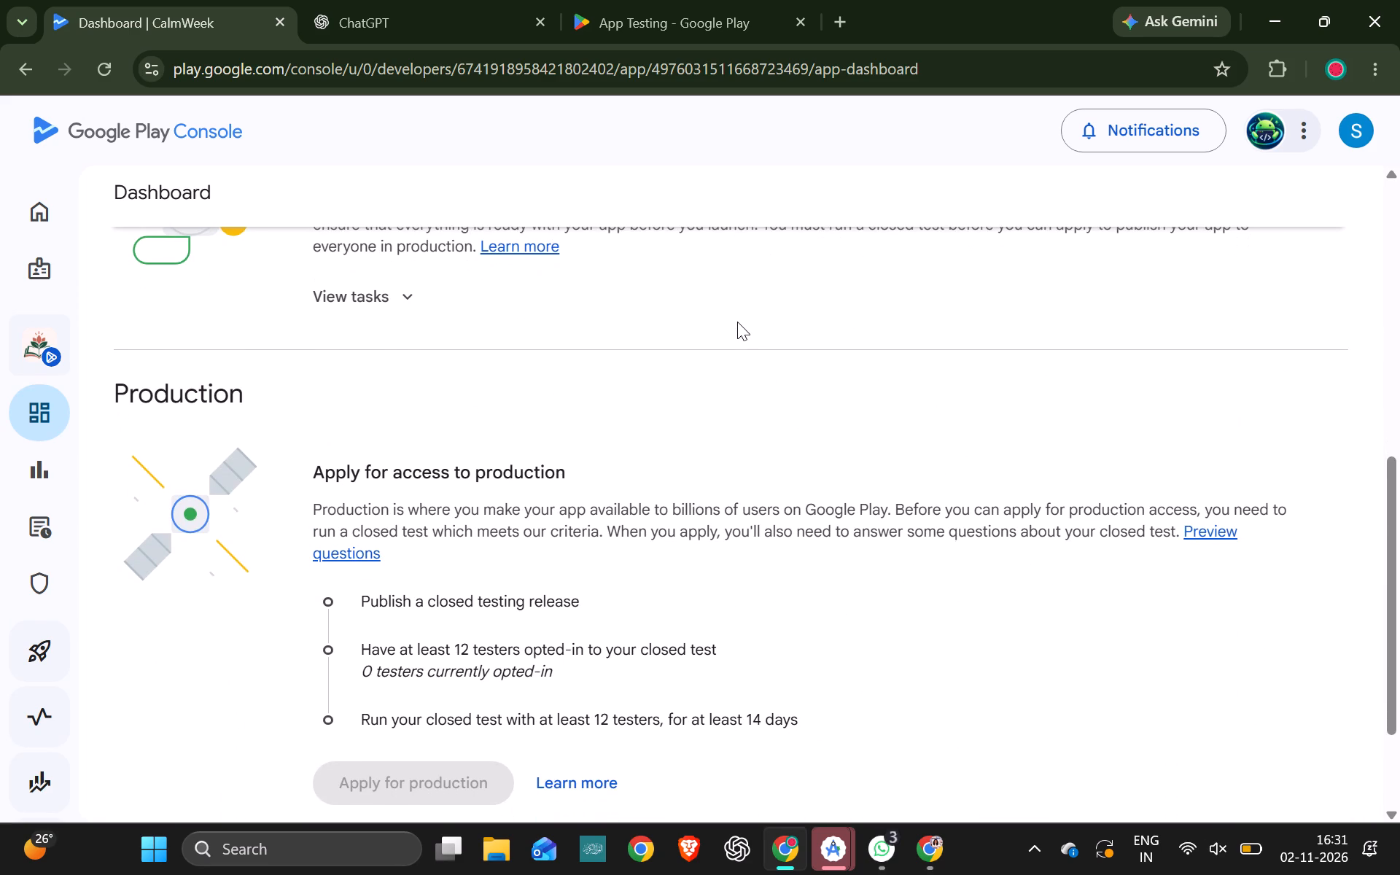
scroll(737, 322, "down", 1)
scroll(737, 322, "up", 5)
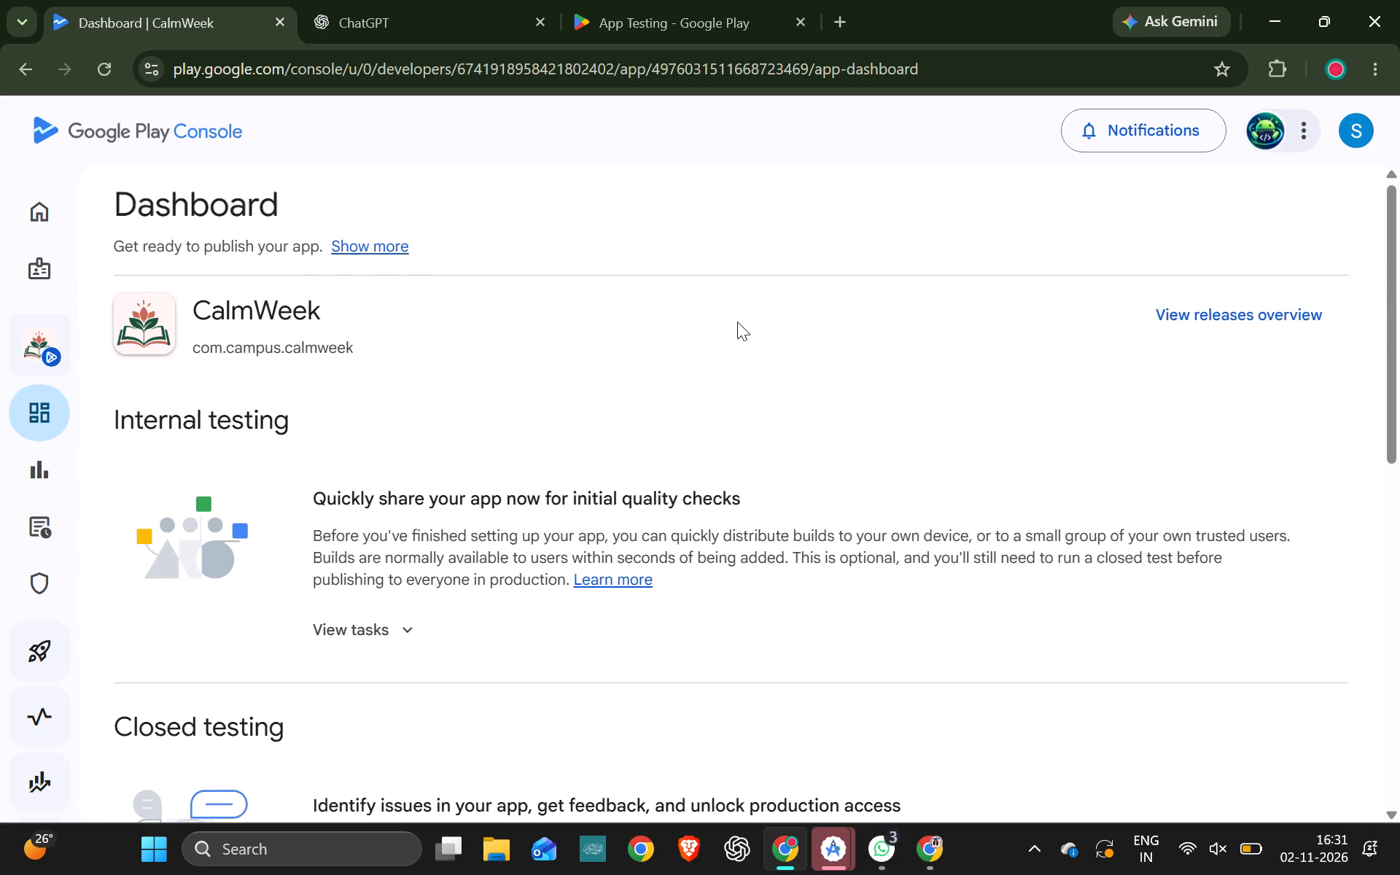
scroll(737, 322, "down", 7)
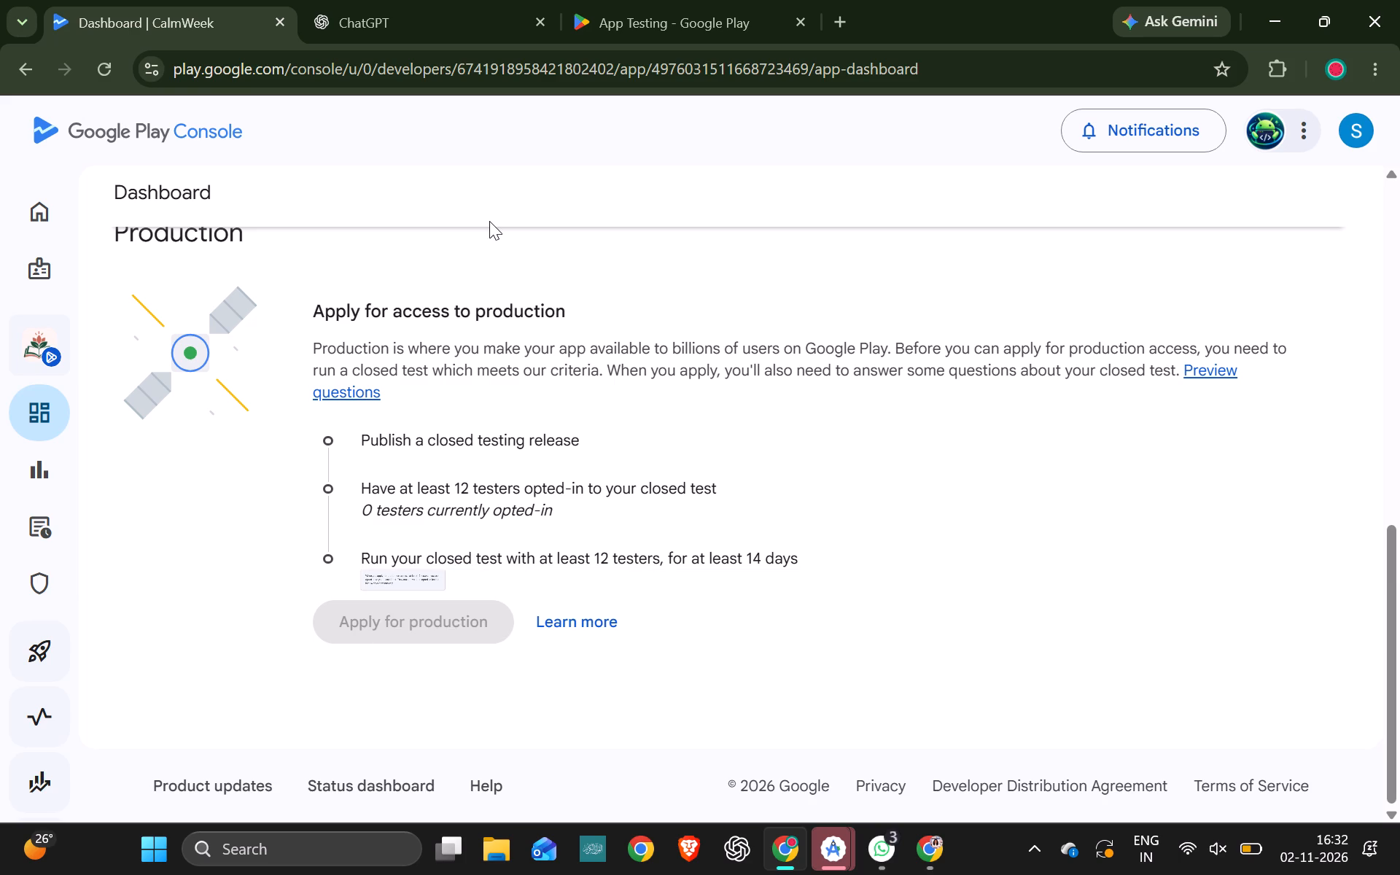
scroll(489, 221, "up", 6)
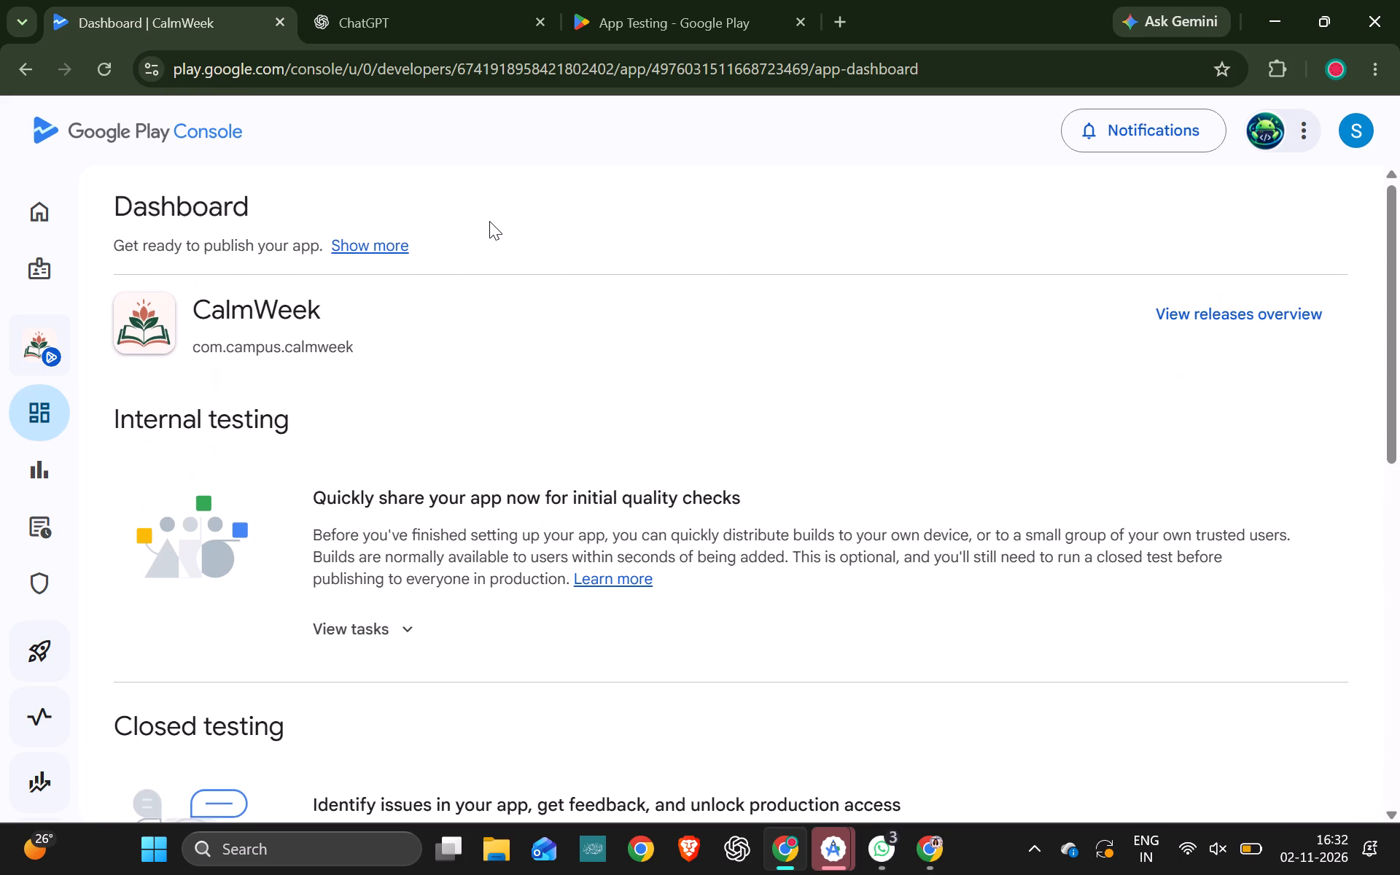
Put the computer to sleep.
left_click(166, 852)
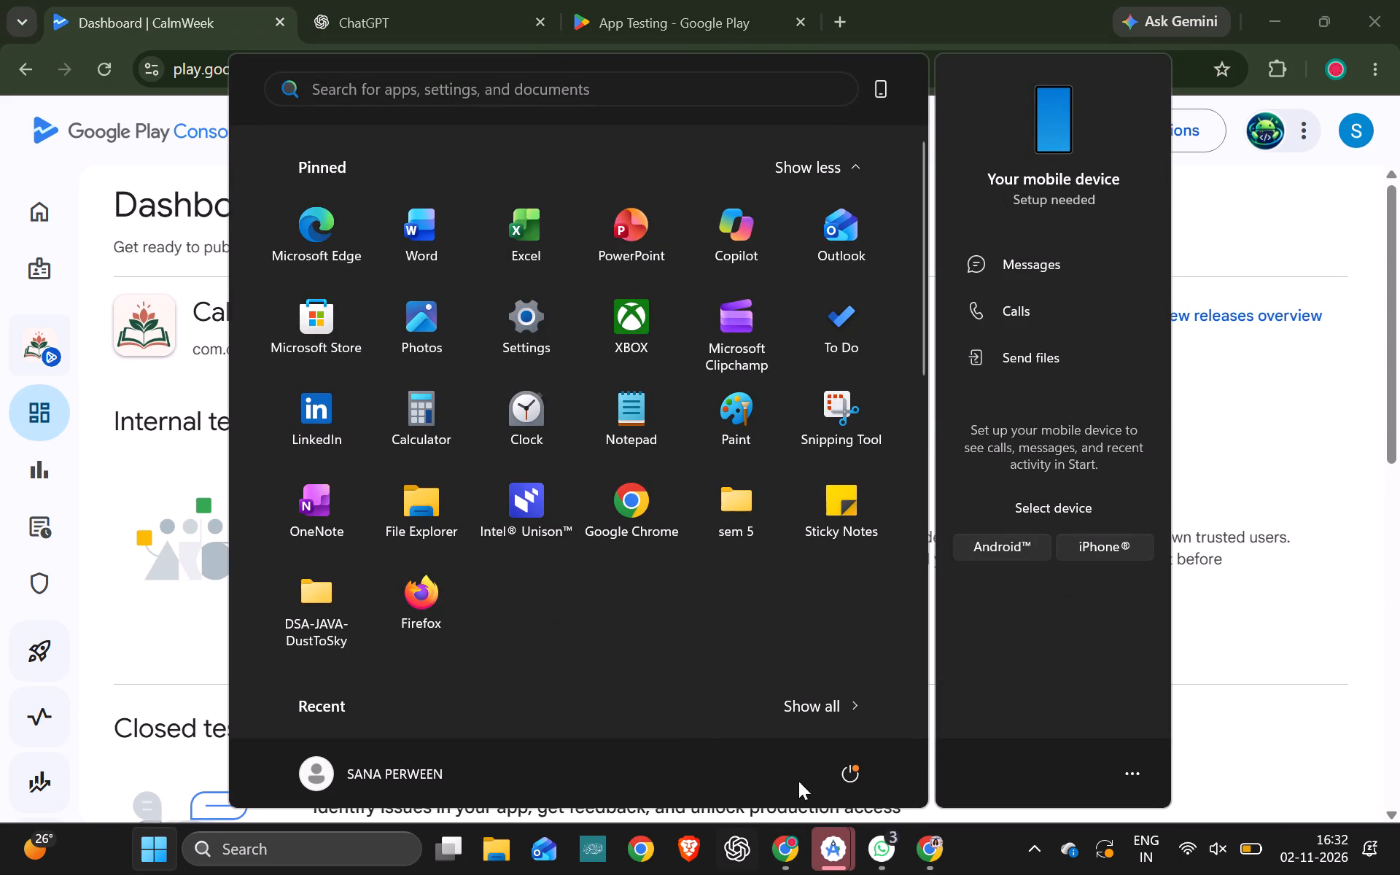
left_click(837, 781)
left_click(844, 665)
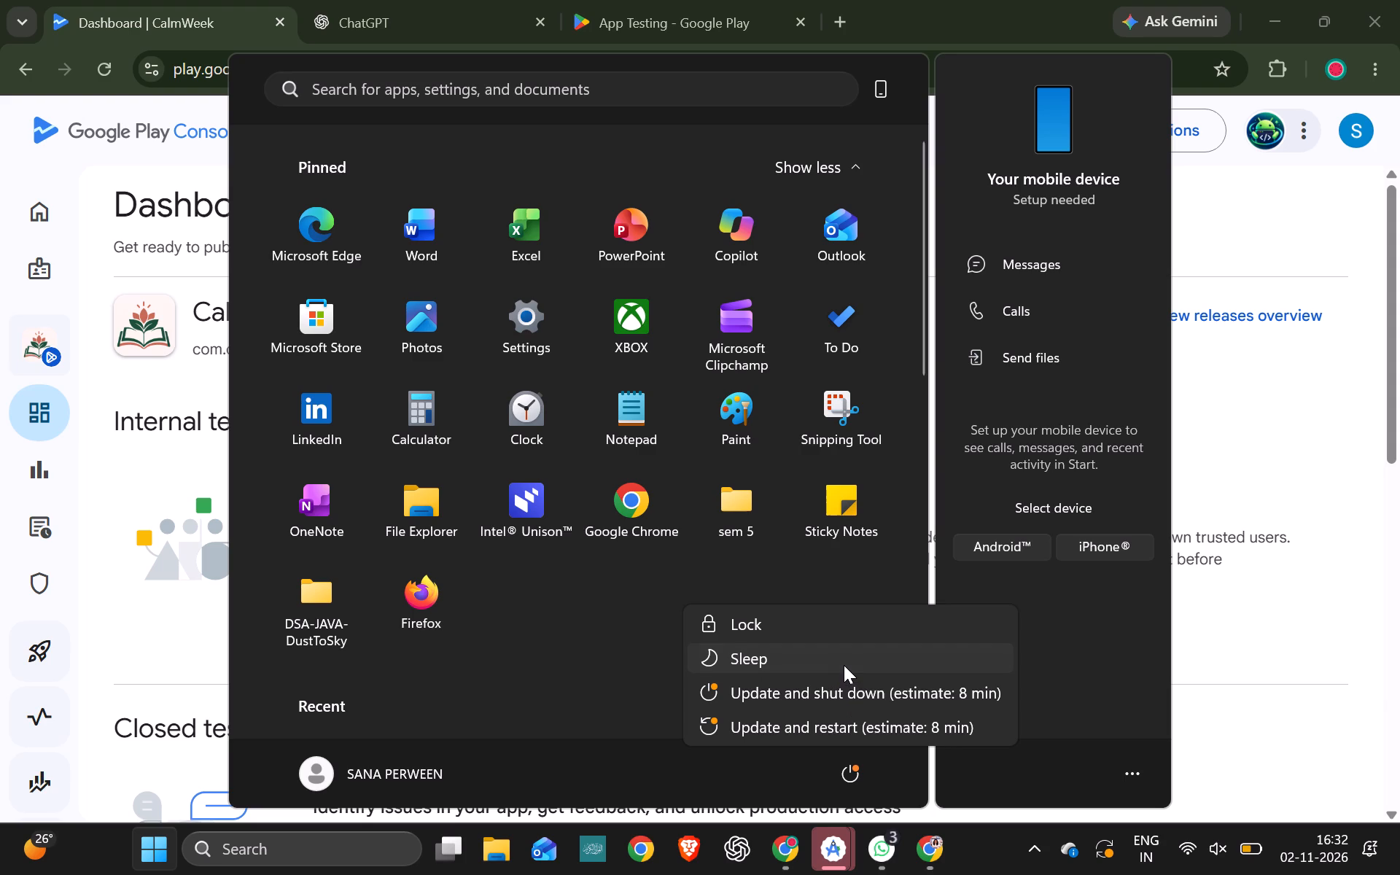